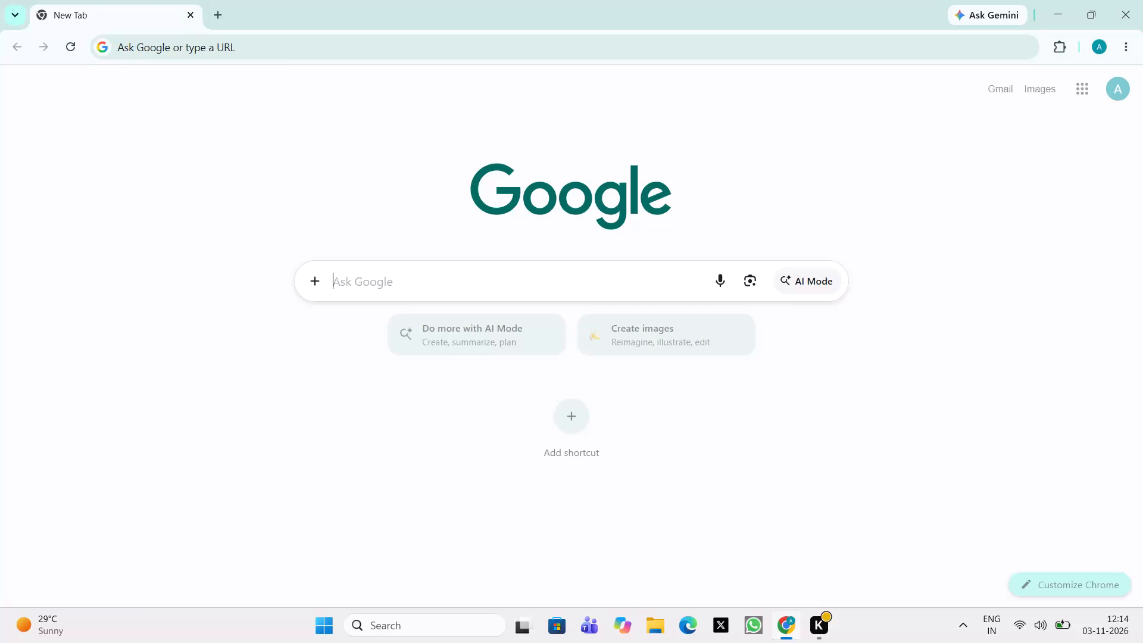
Search the web for tradingview, open the TradingView site, and dismiss the Discord notification.
left_click(380, 348)
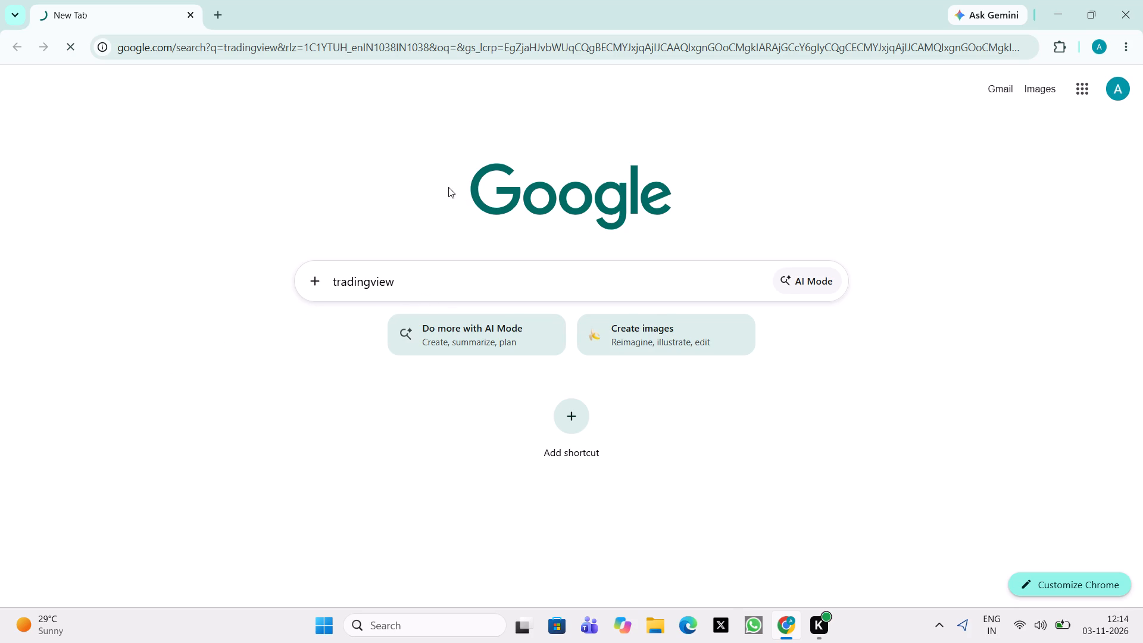
left_click(283, 230)
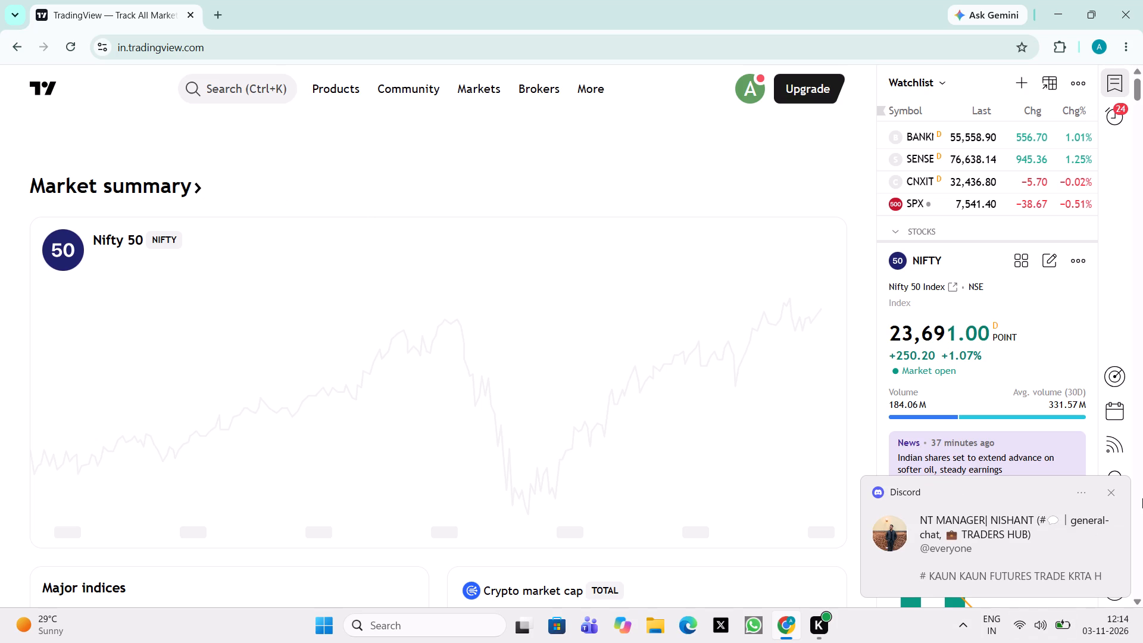
left_click(1107, 494)
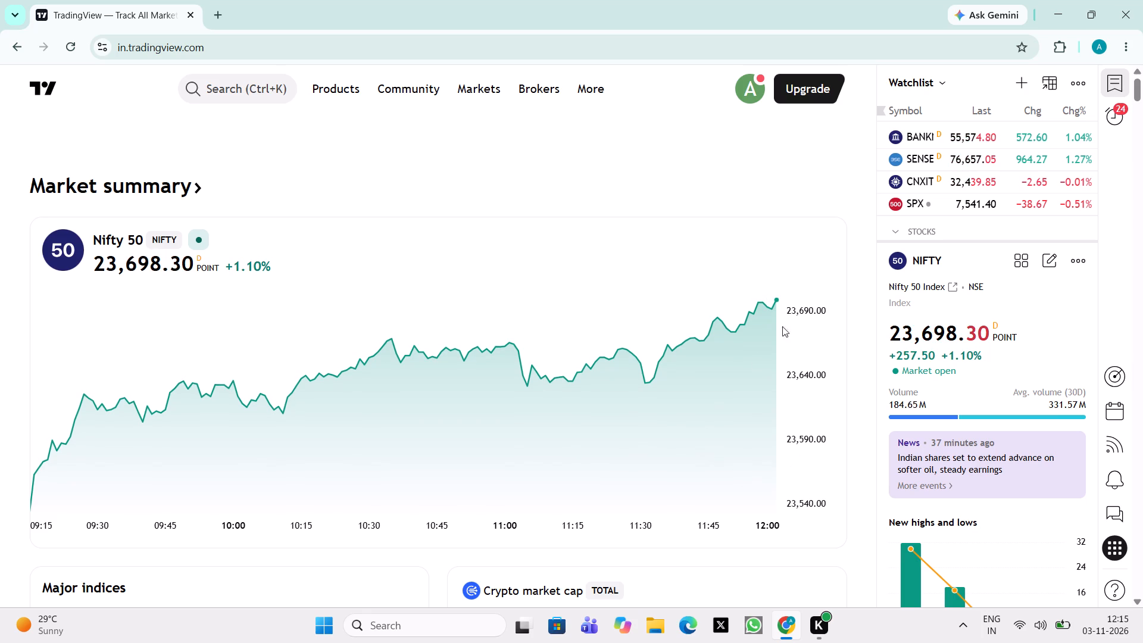
Find the XAUUSD symbol (XAU/USD Spot - Gold, FX) in the site's symbol search and open its chart.
left_click(254, 99)
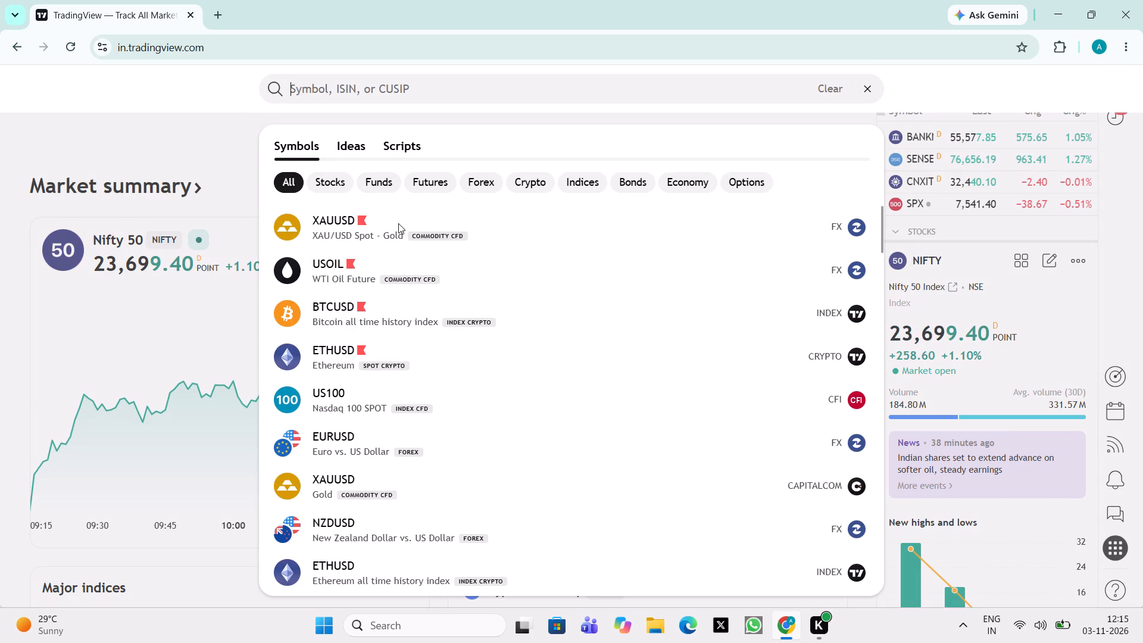
left_click(398, 224)
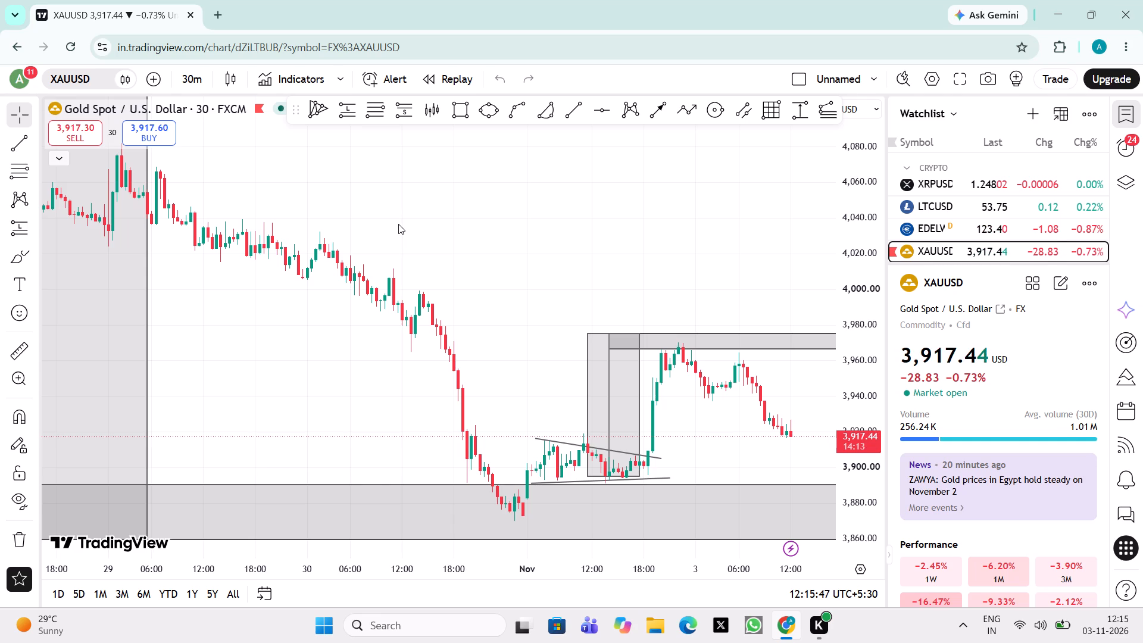
Look over the existing zones and lines on the gold chart and remove all 8 drawings, keeping the indicator.
left_click_drag(545, 282, 519, 203)
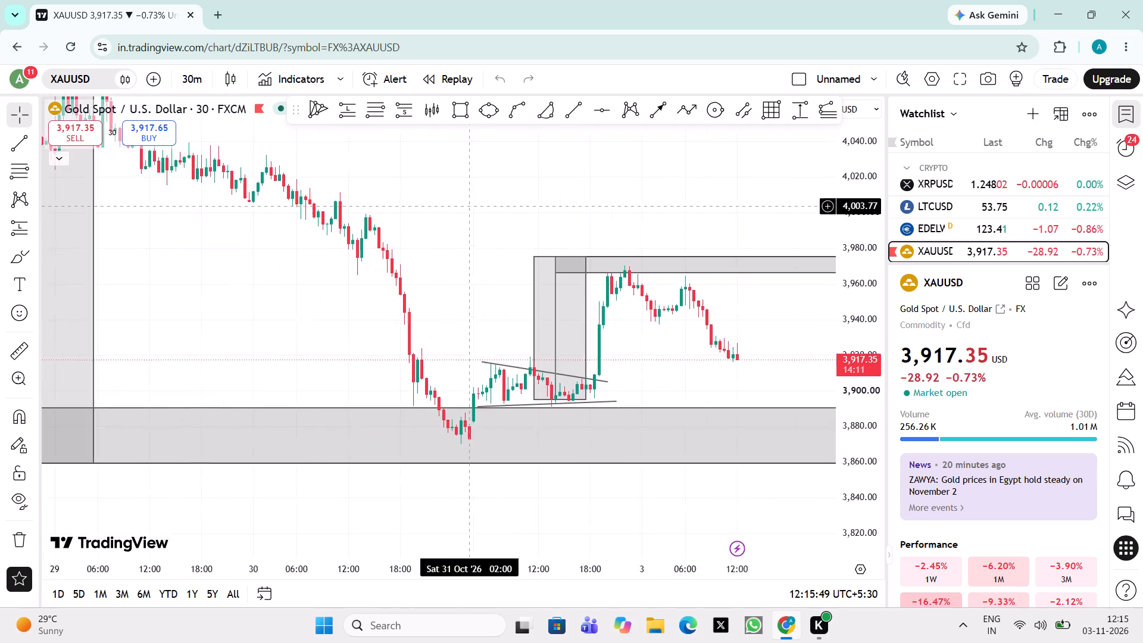
left_click_drag(519, 203, 541, 208)
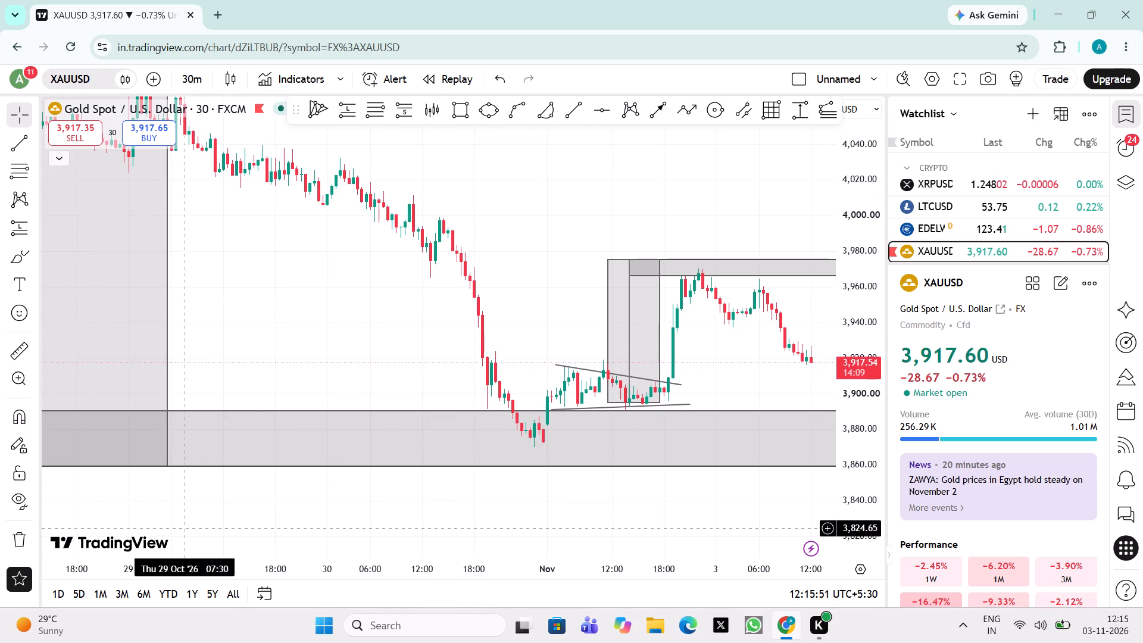
triple_click(391, 528)
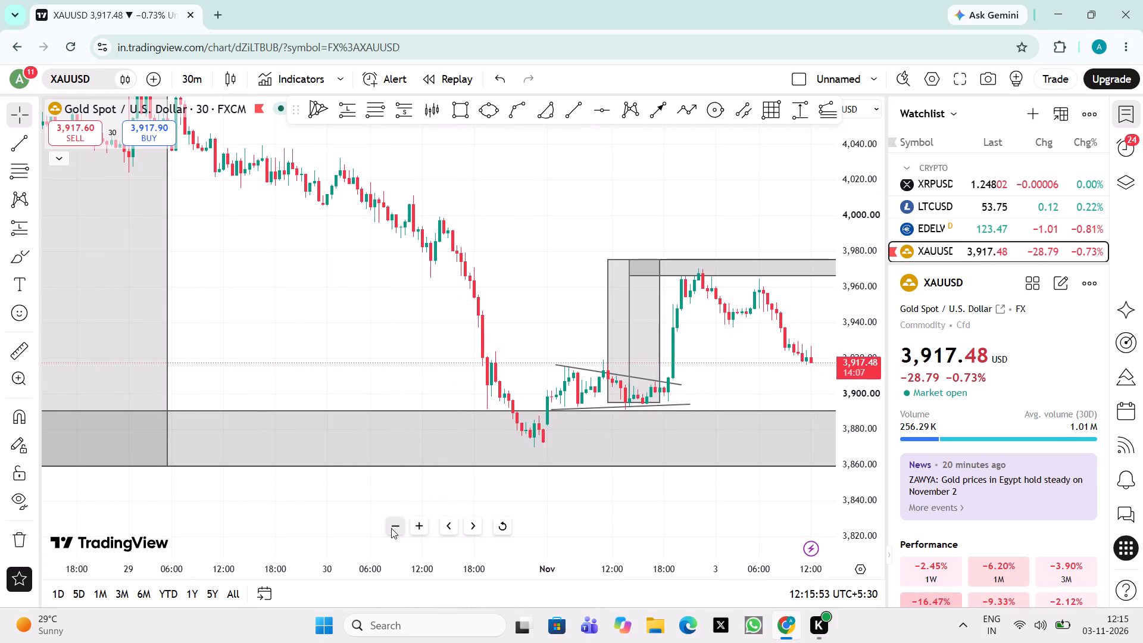
triple_click(391, 528)
left_click(391, 528)
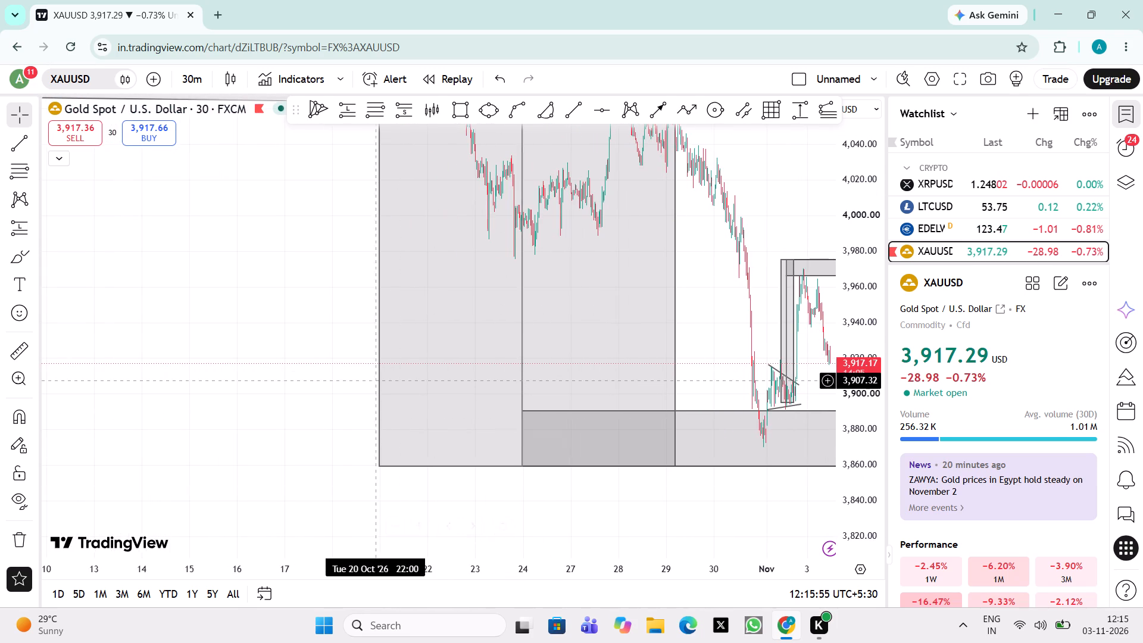
left_click(302, 373)
left_click_drag(260, 345, 427, 569)
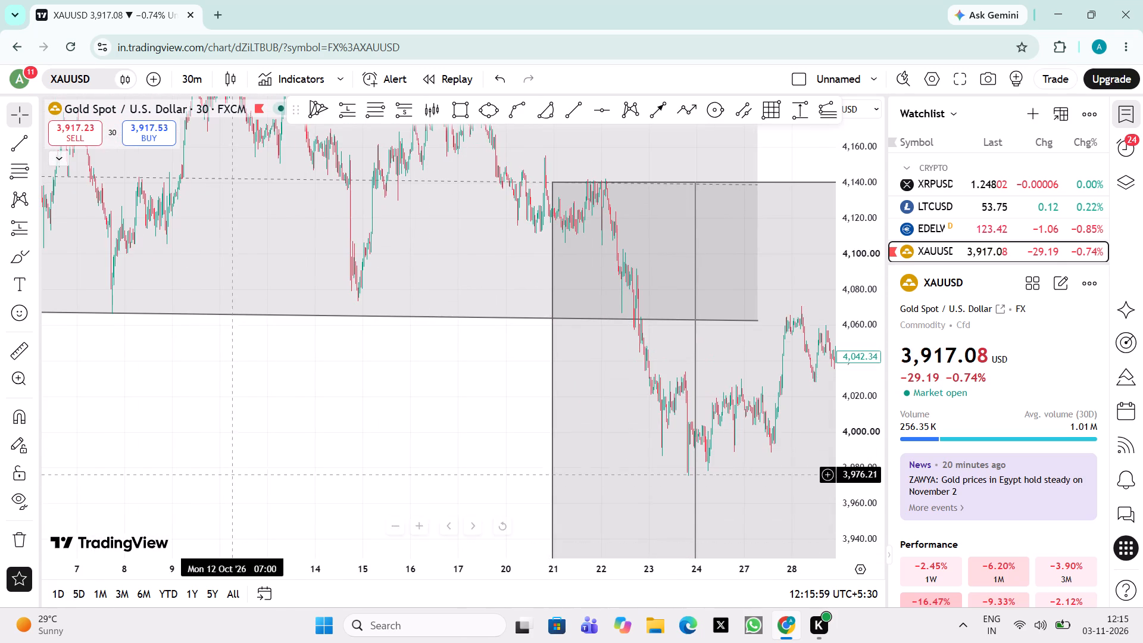
left_click(6, 550)
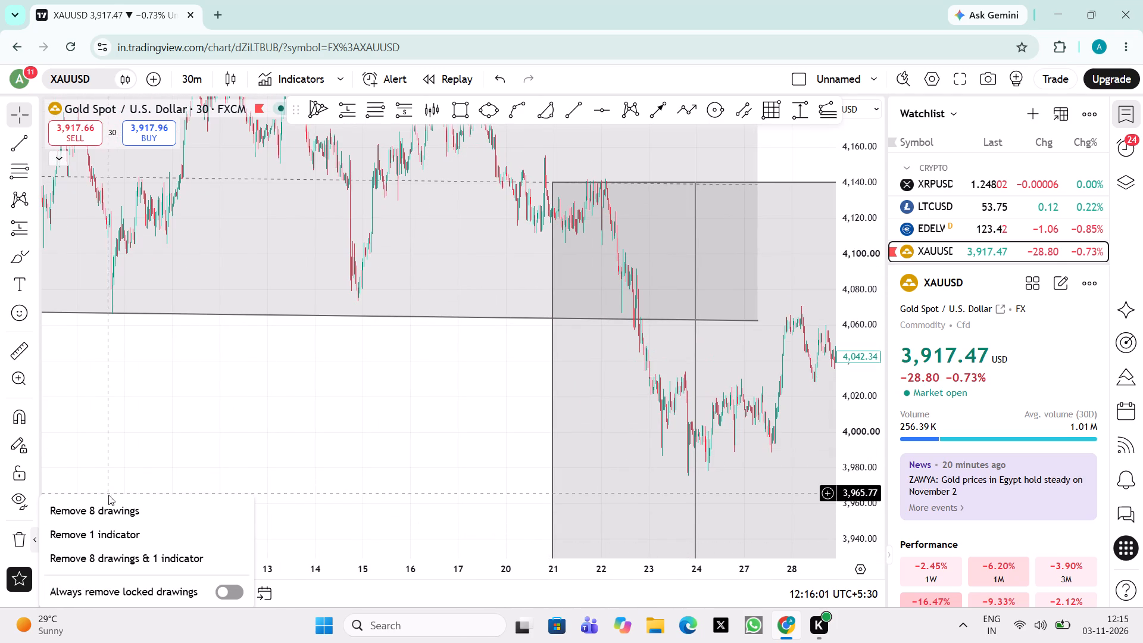
left_click(110, 510)
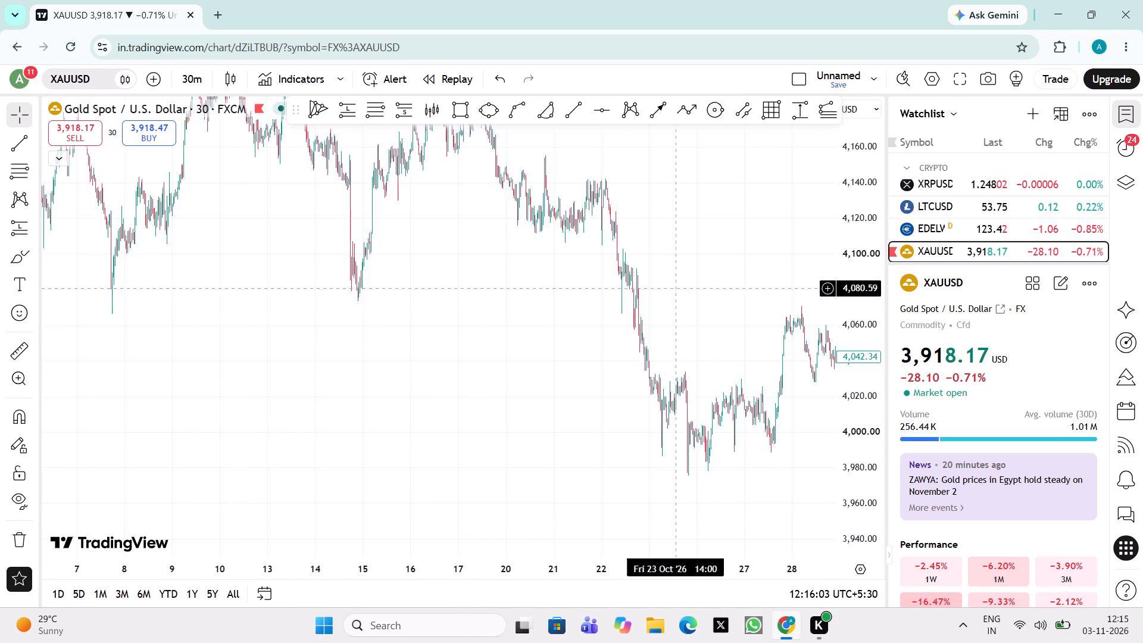
Reset the chart view and examine the most recent 30-minute gold candles.
left_click(495, 526)
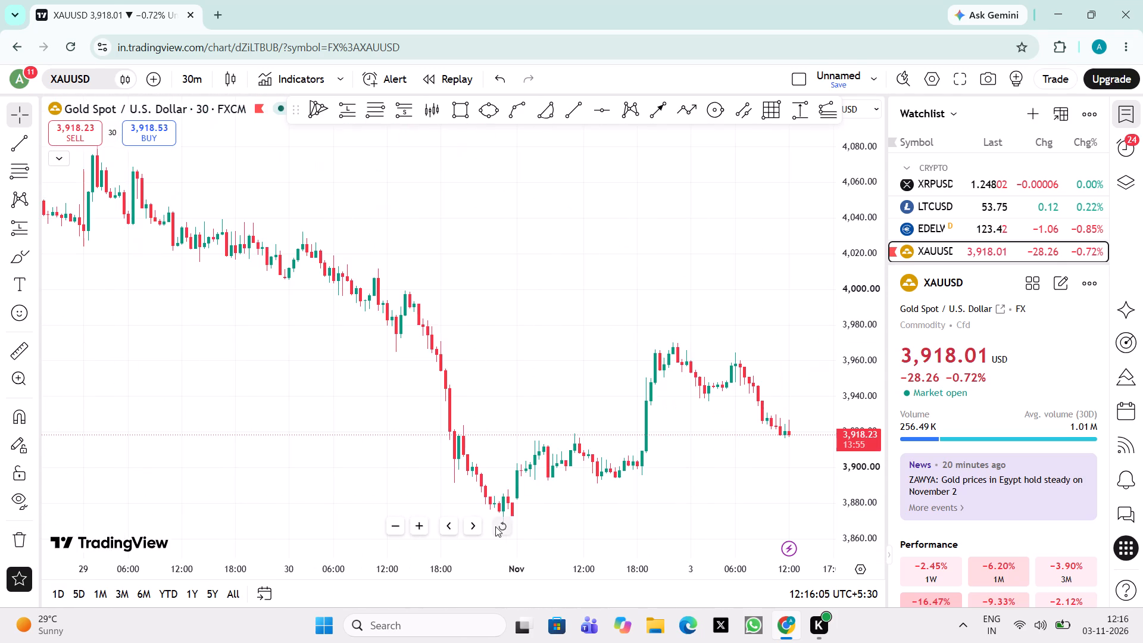
left_click_drag(706, 436, 625, 360)
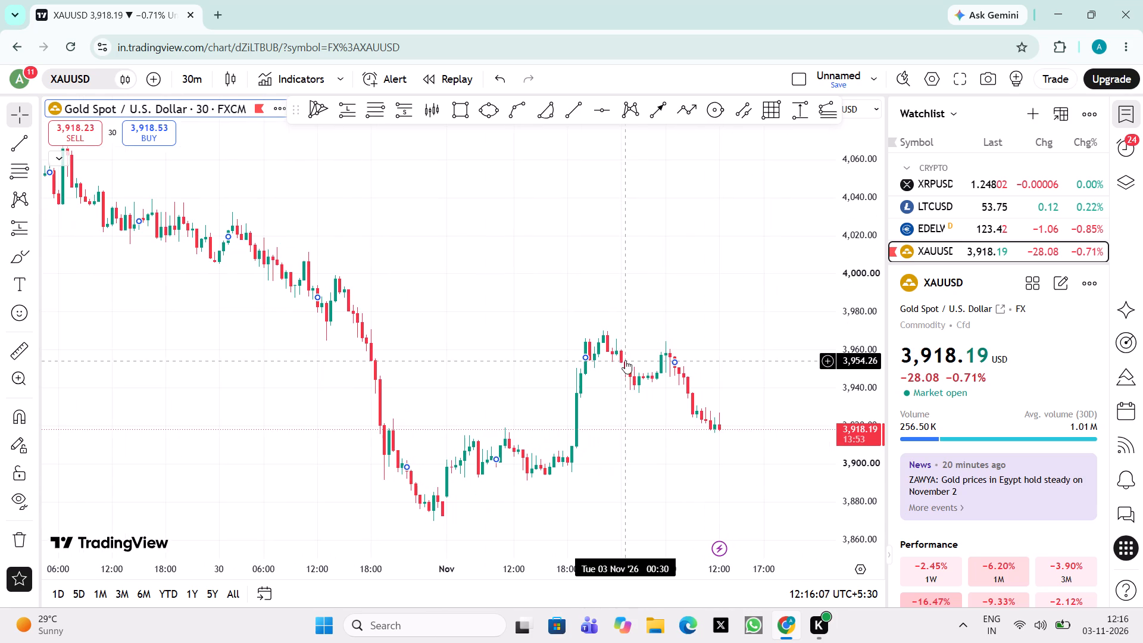
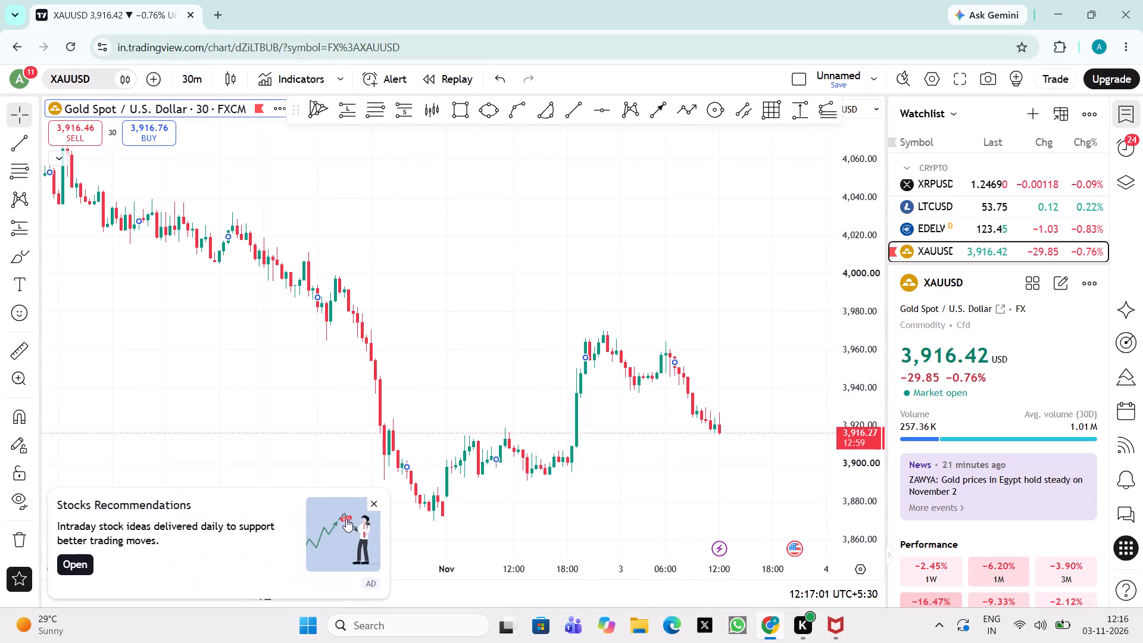
Dismiss the ad and draw a rectangle over the 28–29 October peak, from about 4,028 to 4,075.
left_click(368, 502)
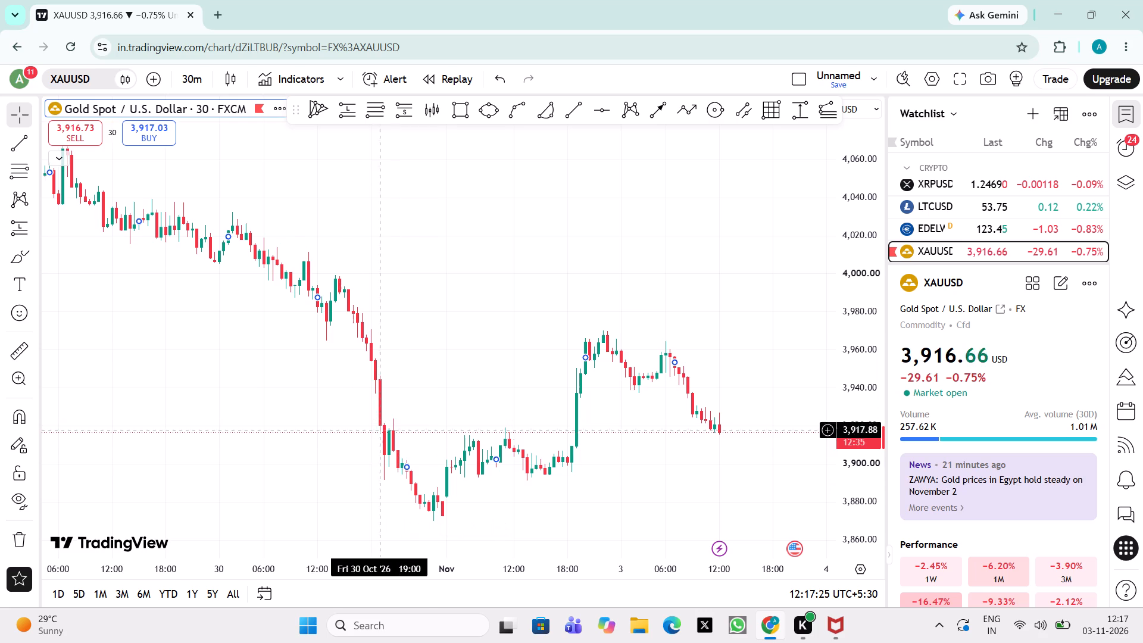
left_click_drag(289, 457, 576, 491)
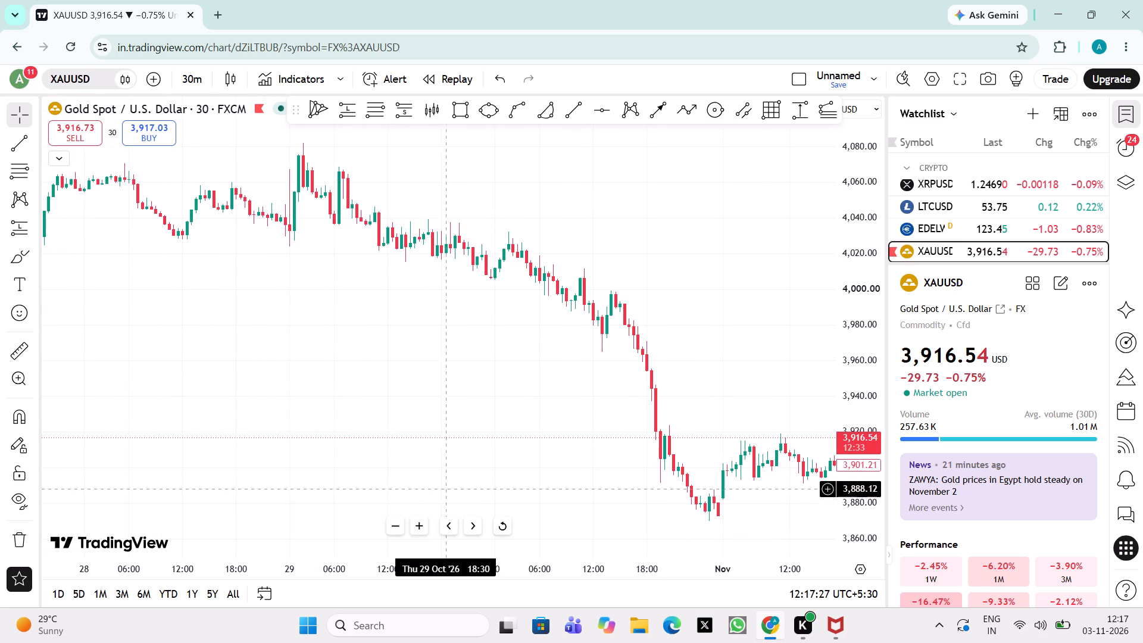
left_click(398, 522)
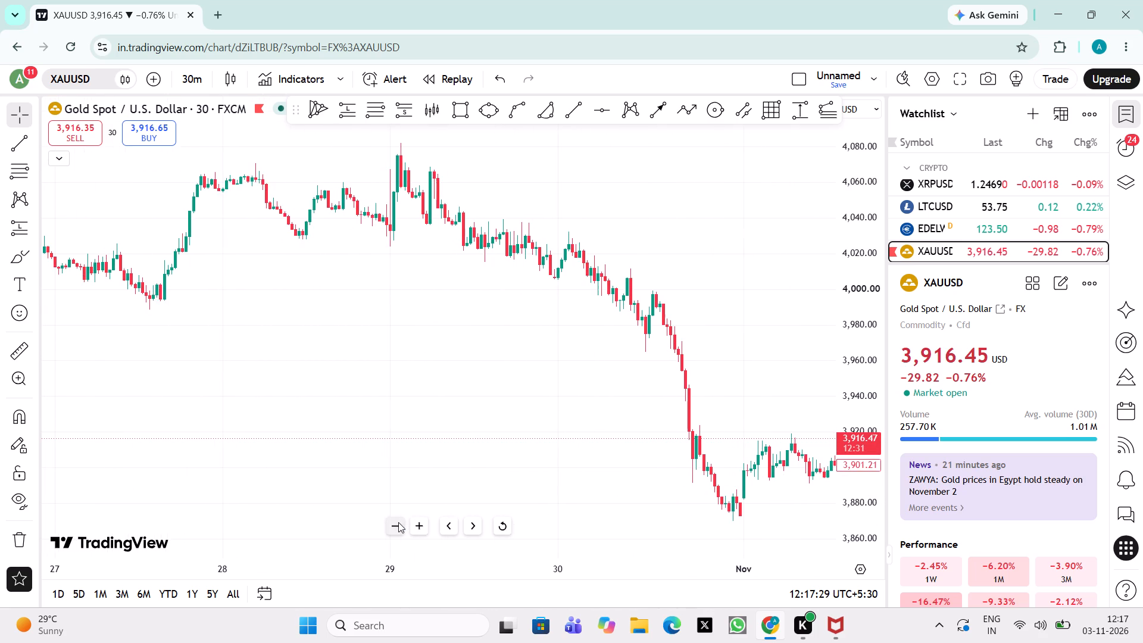
left_click(398, 522)
left_click(398, 522)
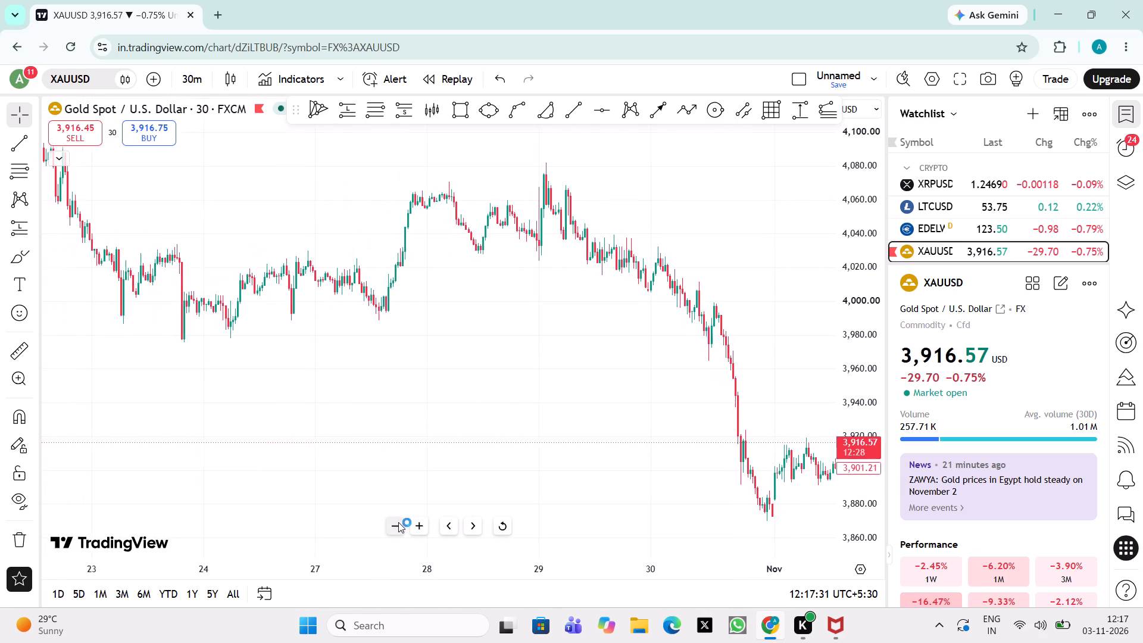
left_click_drag(554, 419, 370, 401)
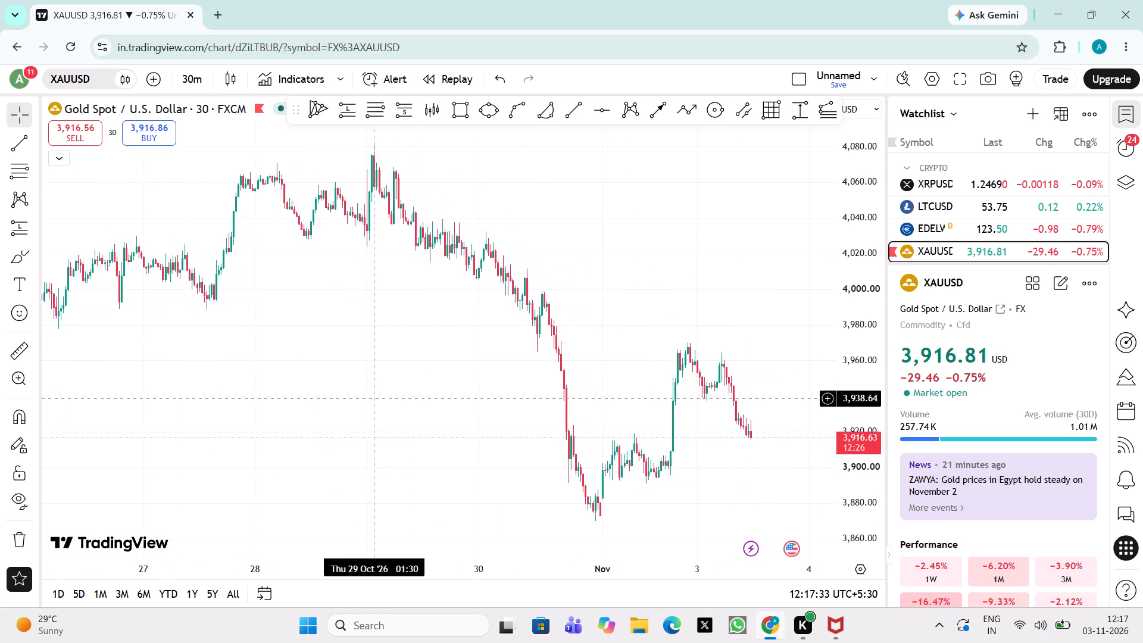
left_click_drag(370, 401, 369, 402)
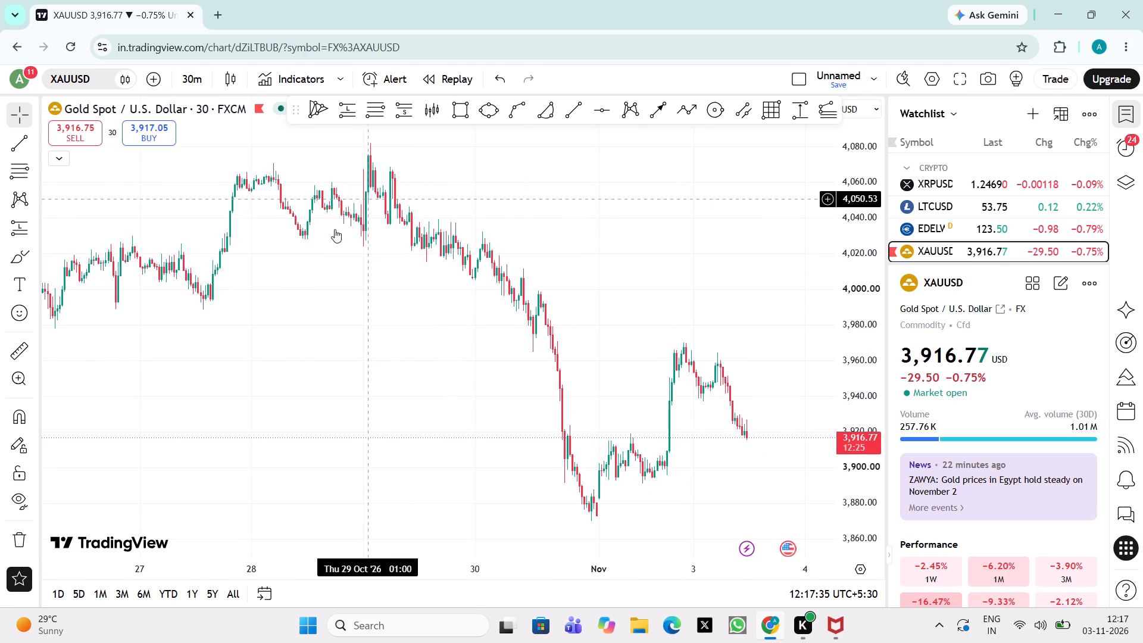
left_click(454, 109)
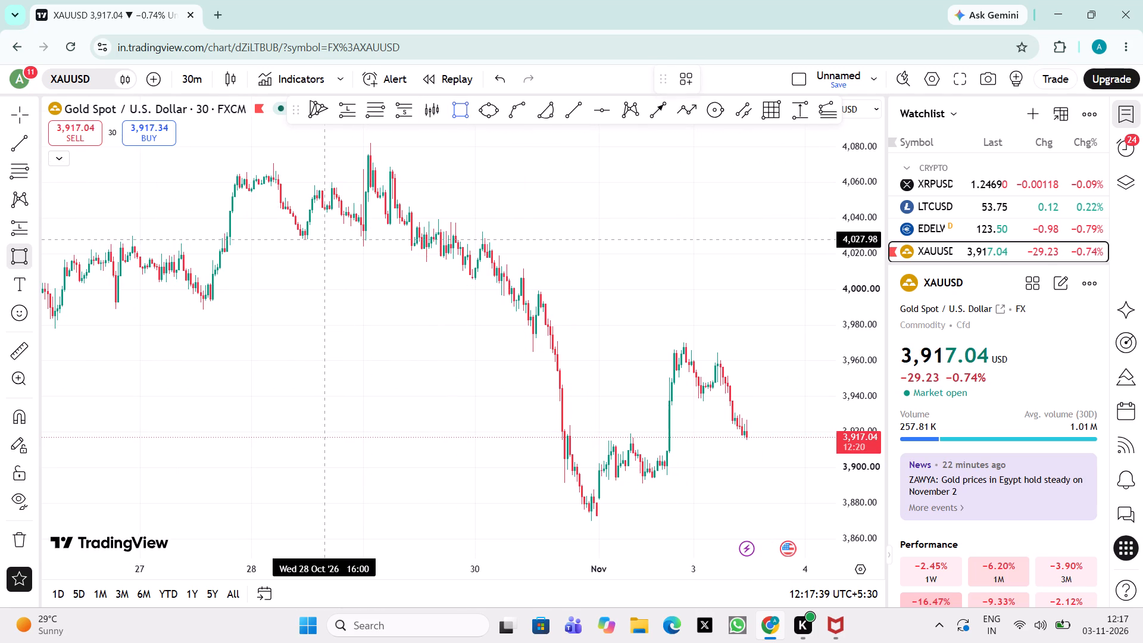
left_click_drag(323, 239, 433, 155)
left_click(433, 155)
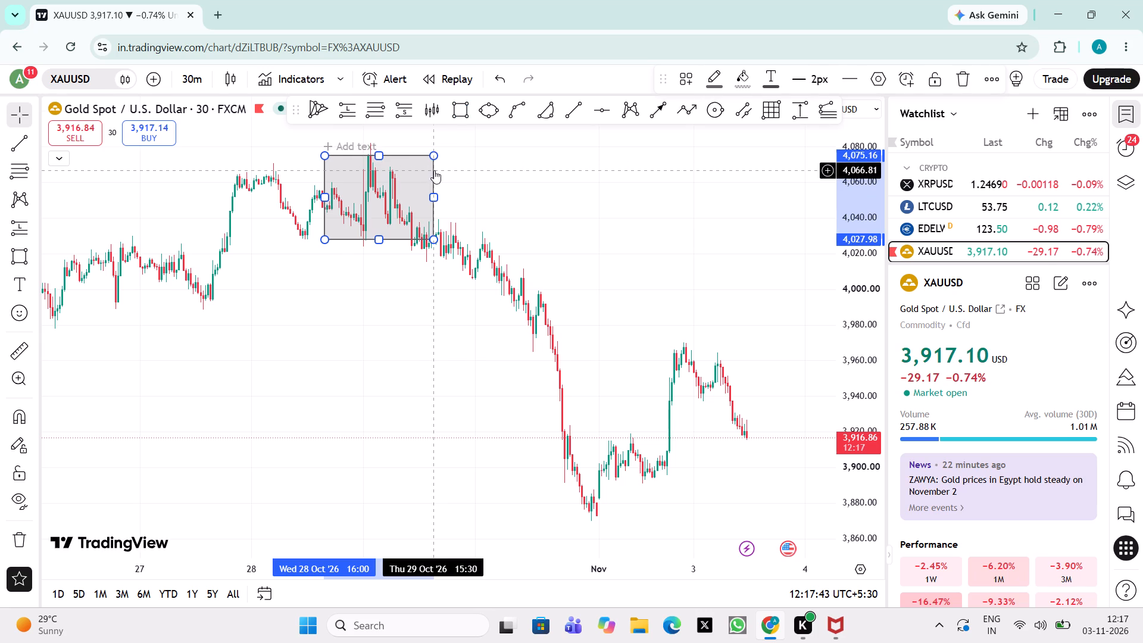
Move the rectangle onto the 30 October–2 November price low, spanning about 3,871 to 3,918.
left_click_drag(434, 170, 677, 441)
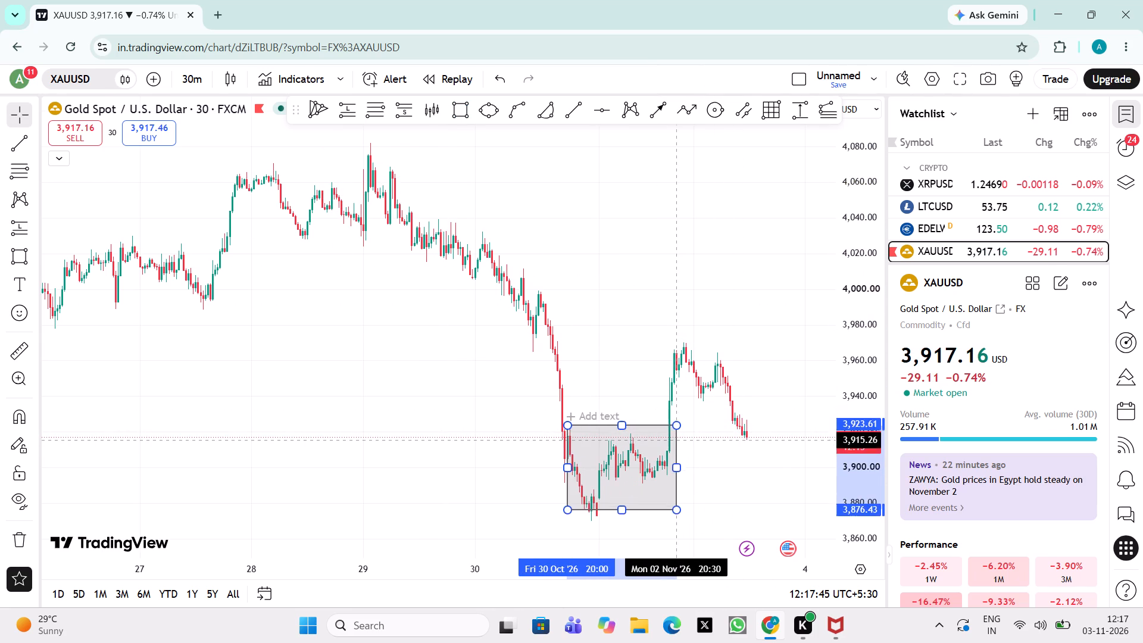
left_click_drag(677, 441, 675, 450)
left_click(675, 450)
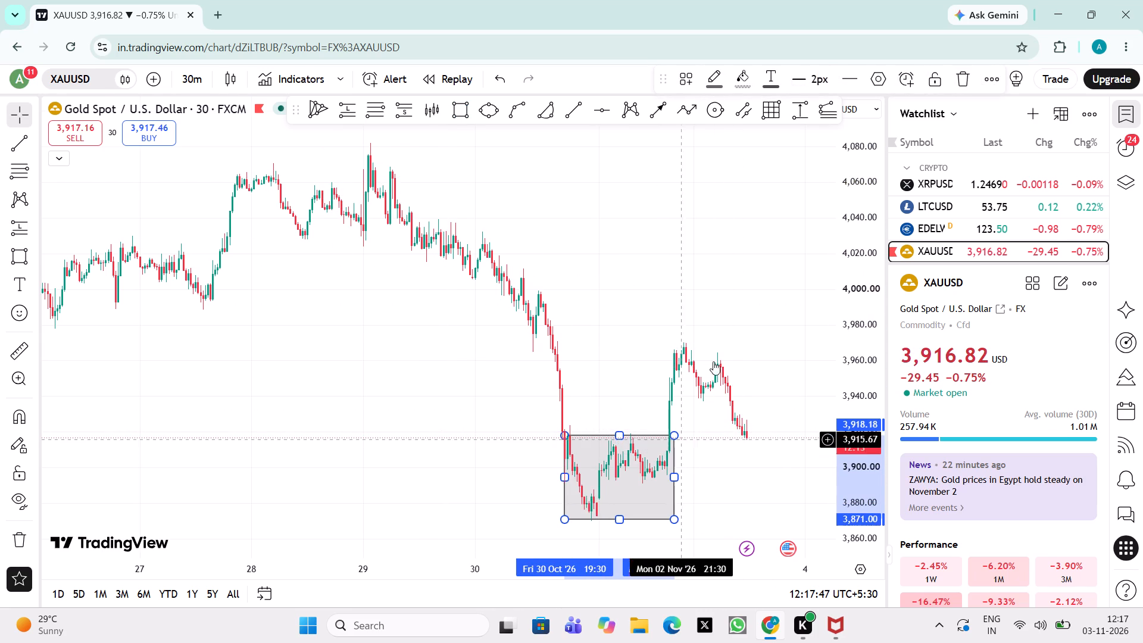
Clone the rectangle and stack the copy directly on top of the original, spanning about 3,918 to 3,965.
left_click(988, 83)
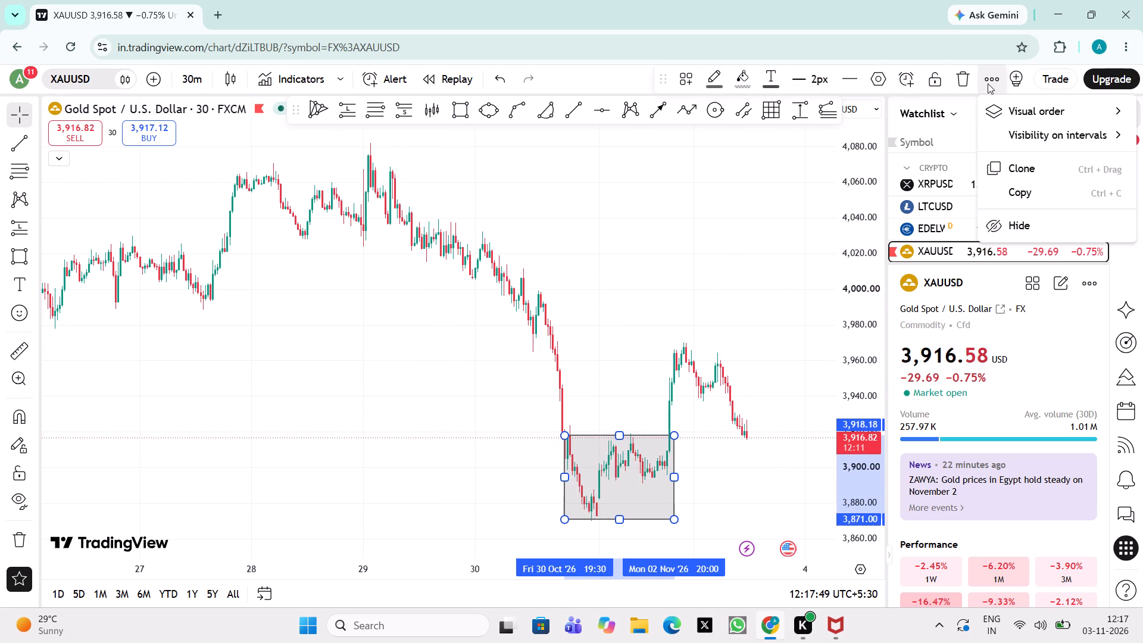
left_click(1016, 173)
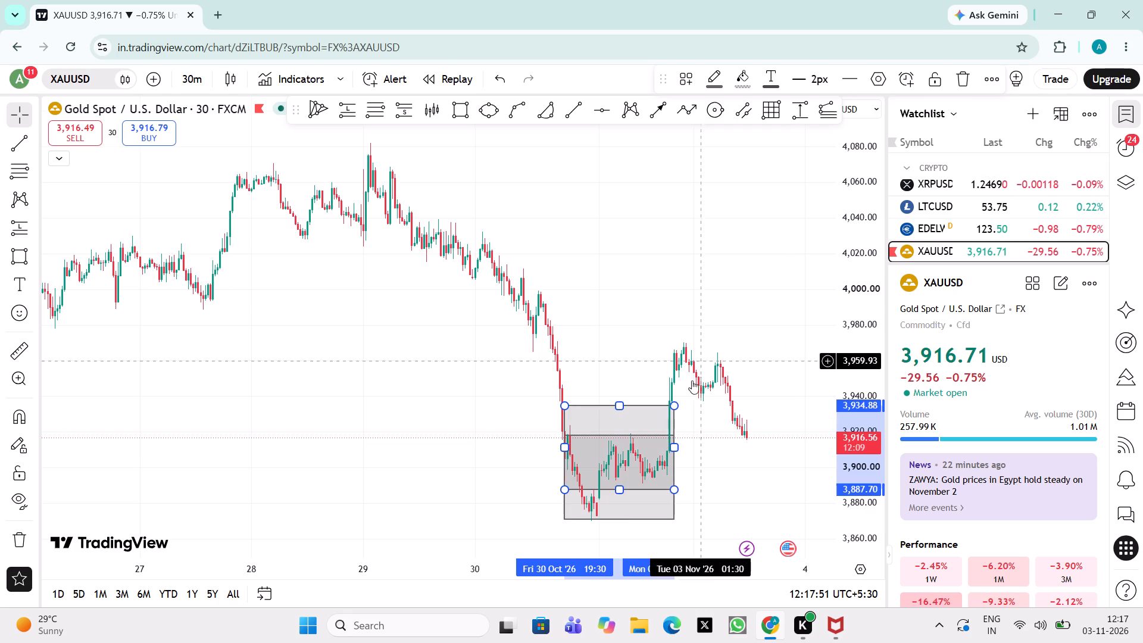
left_click_drag(664, 427, 661, 385)
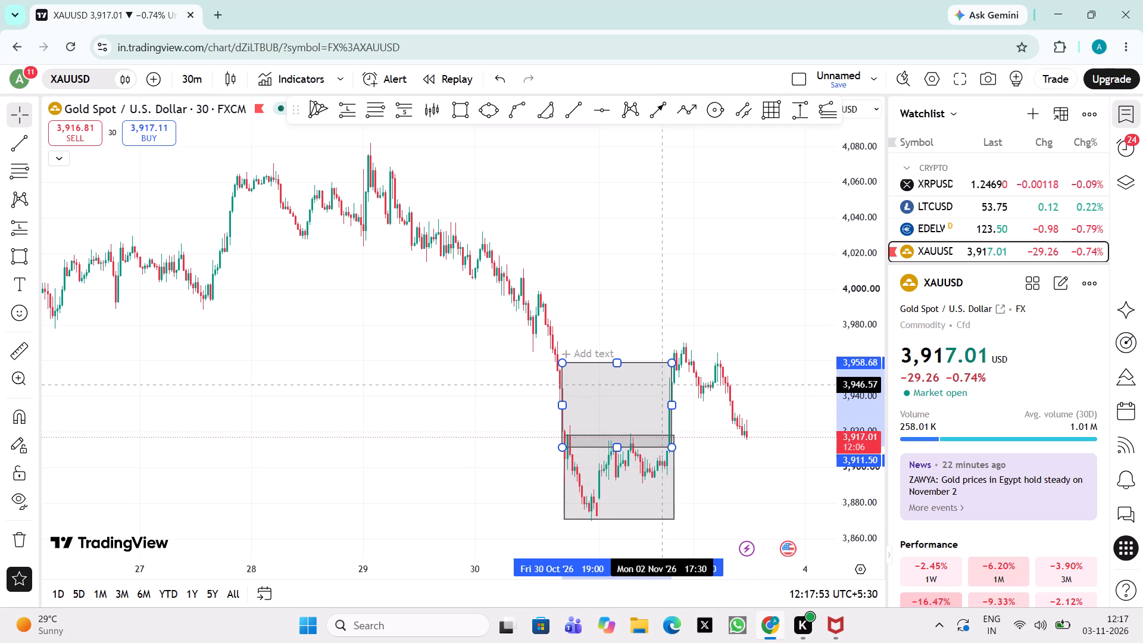
left_click_drag(661, 385, 663, 373)
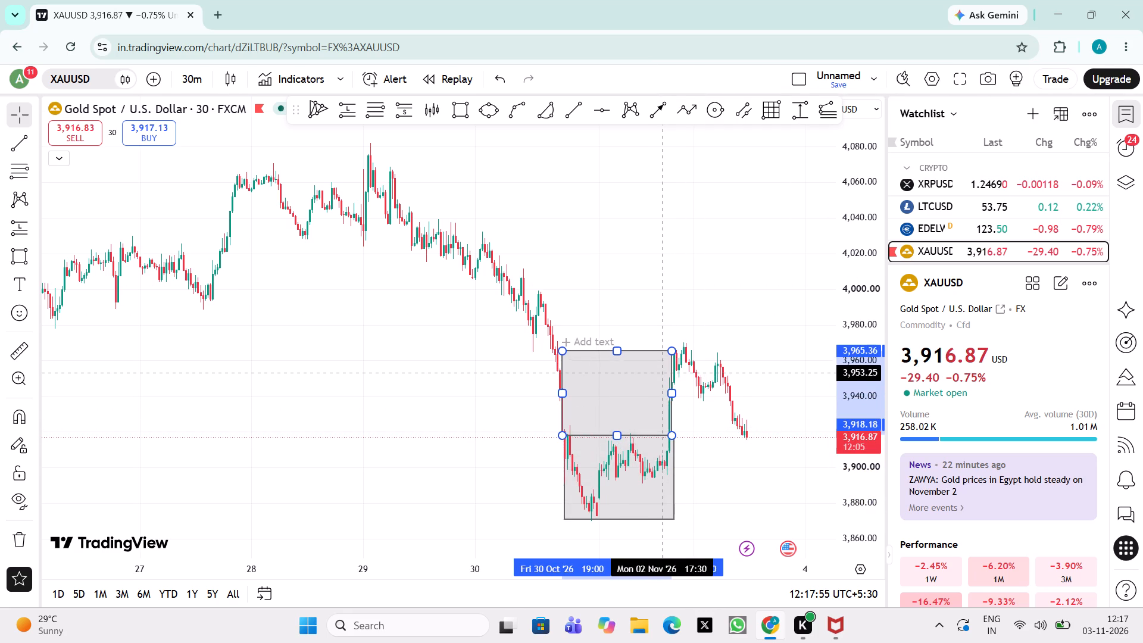
left_click_drag(663, 373, 666, 372)
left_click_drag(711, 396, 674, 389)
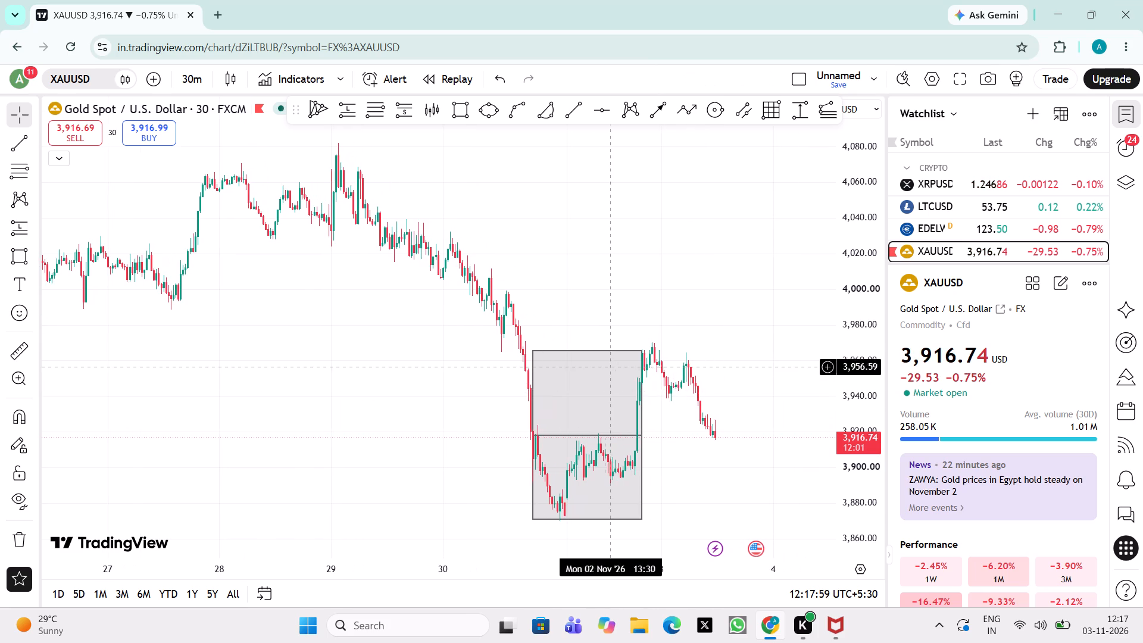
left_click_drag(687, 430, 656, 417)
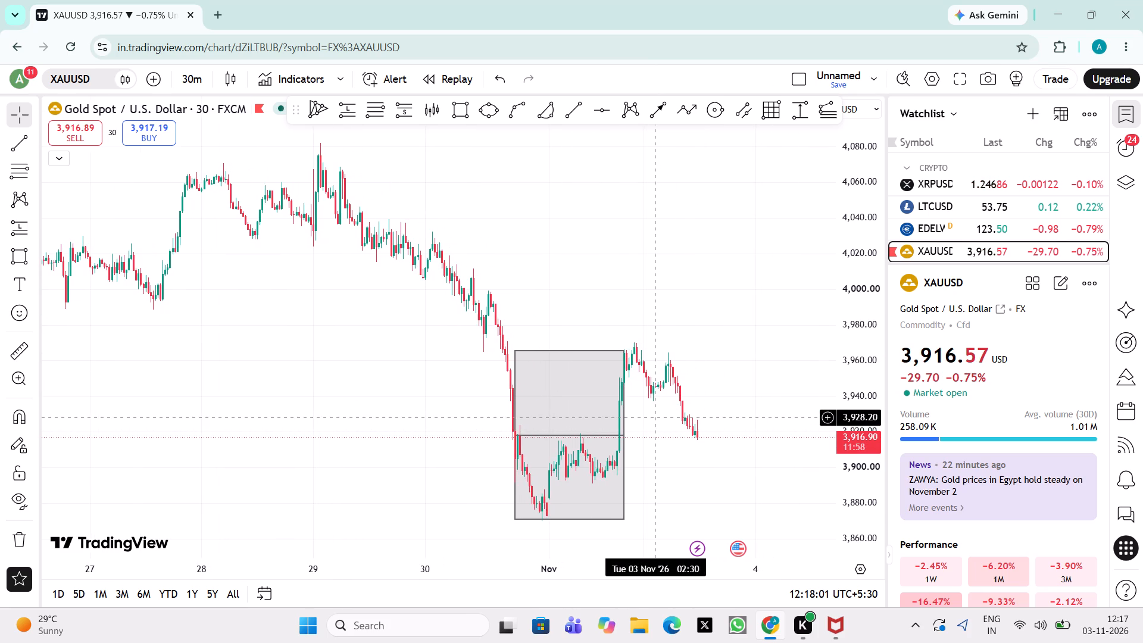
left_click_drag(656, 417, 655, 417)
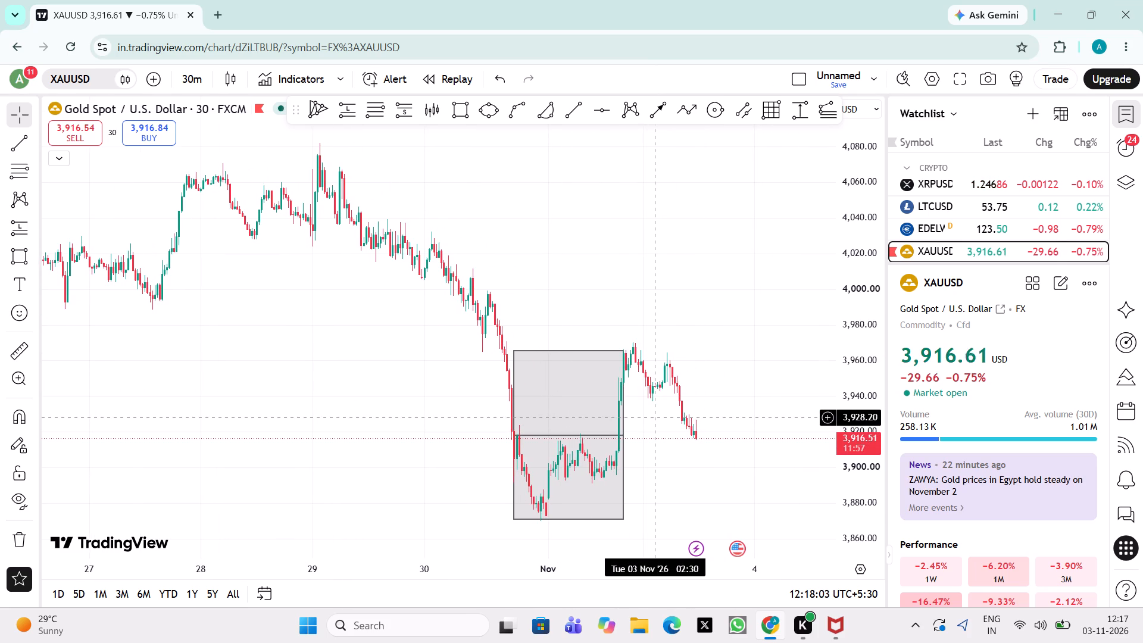
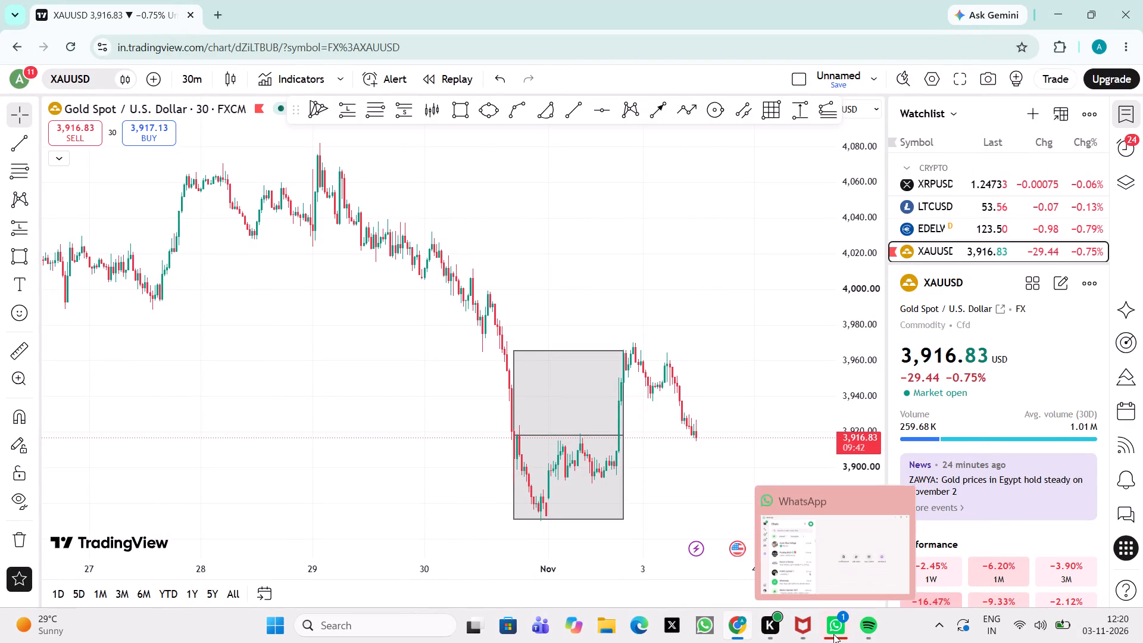
Close the WhatsApp, McAfee and Spotify windows running in the background, keeping the gold chart open.
left_click(898, 494)
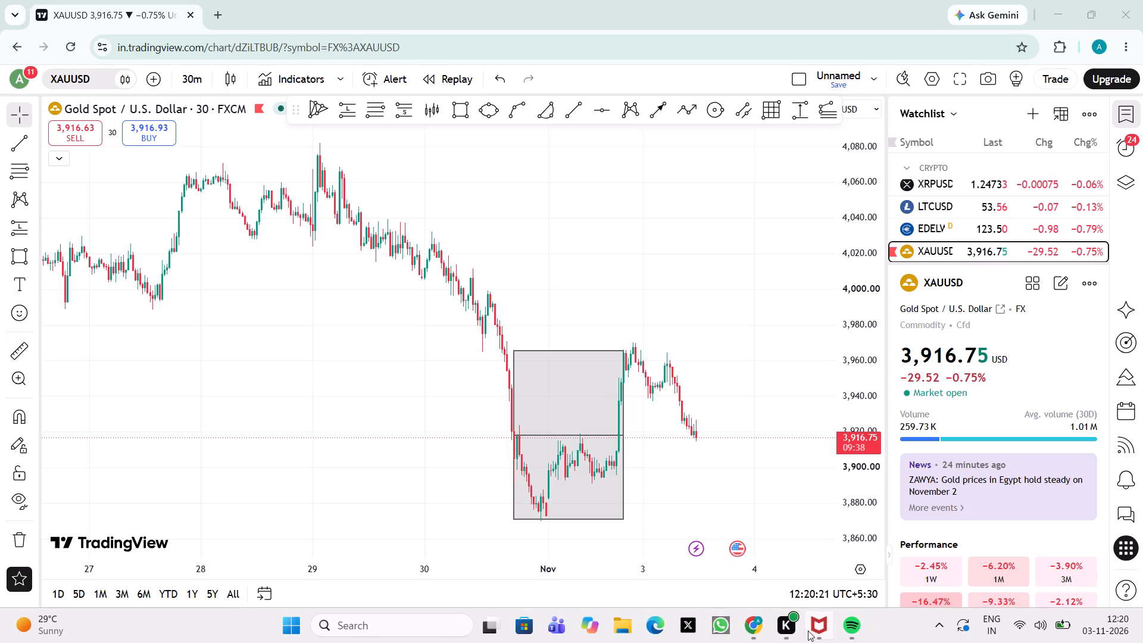
left_click(870, 498)
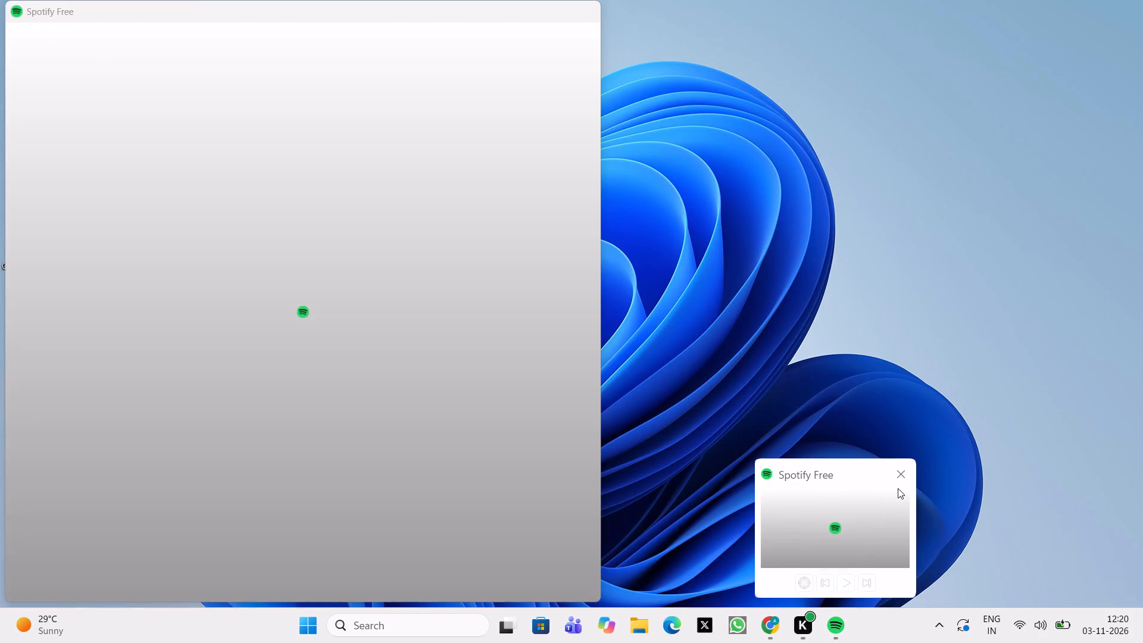
left_click(908, 486)
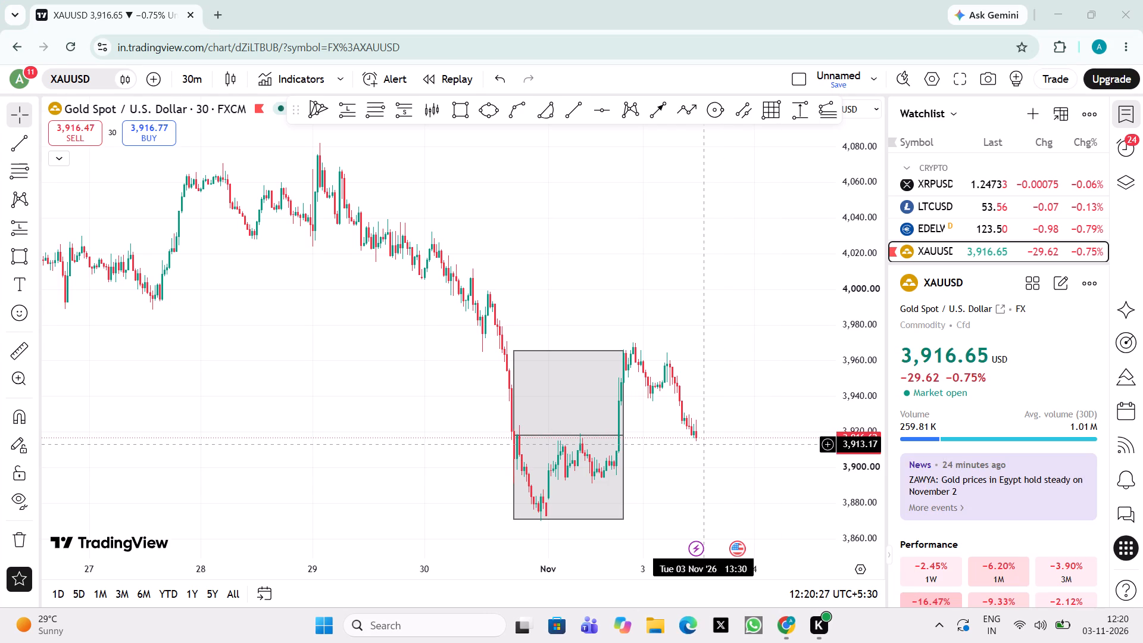
Shift both stacked rectangles slightly later so they start at 30 October 20:30, keeping them aligned and sharing an edge near 3,917.
left_click_drag(704, 444, 735, 224)
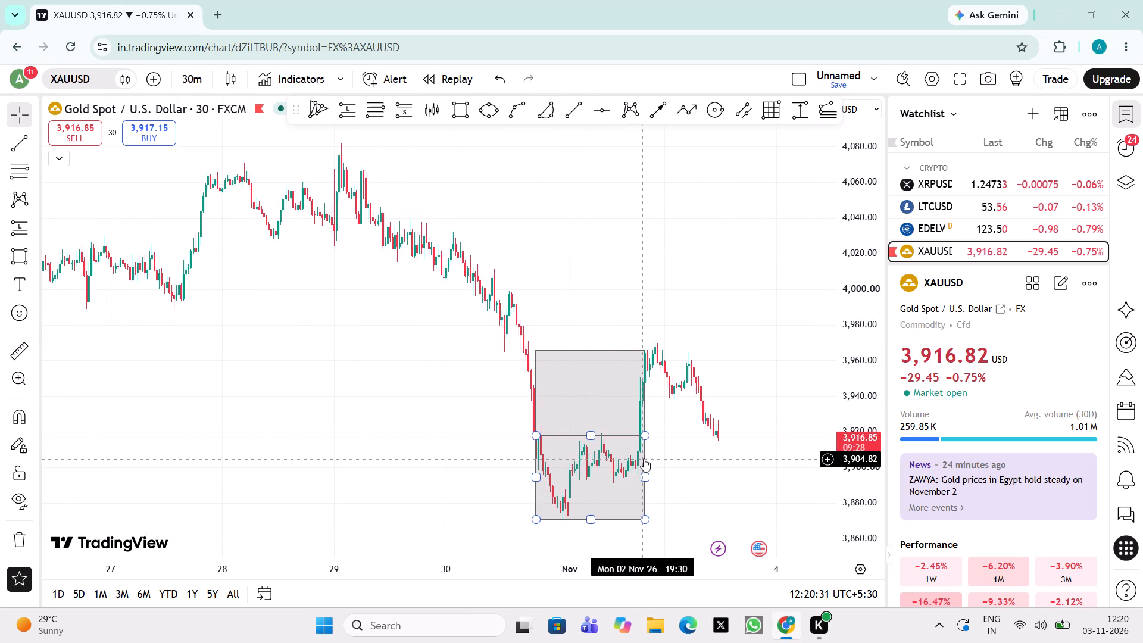
left_click_drag(644, 458, 650, 461)
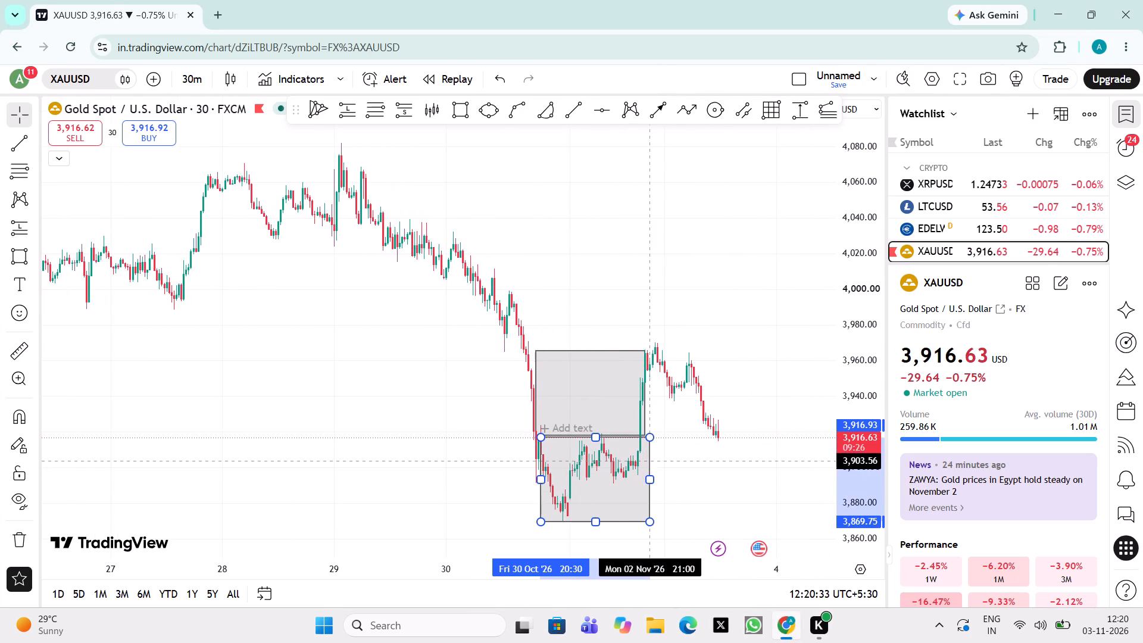
left_click_drag(650, 461, 650, 460)
left_click(678, 454)
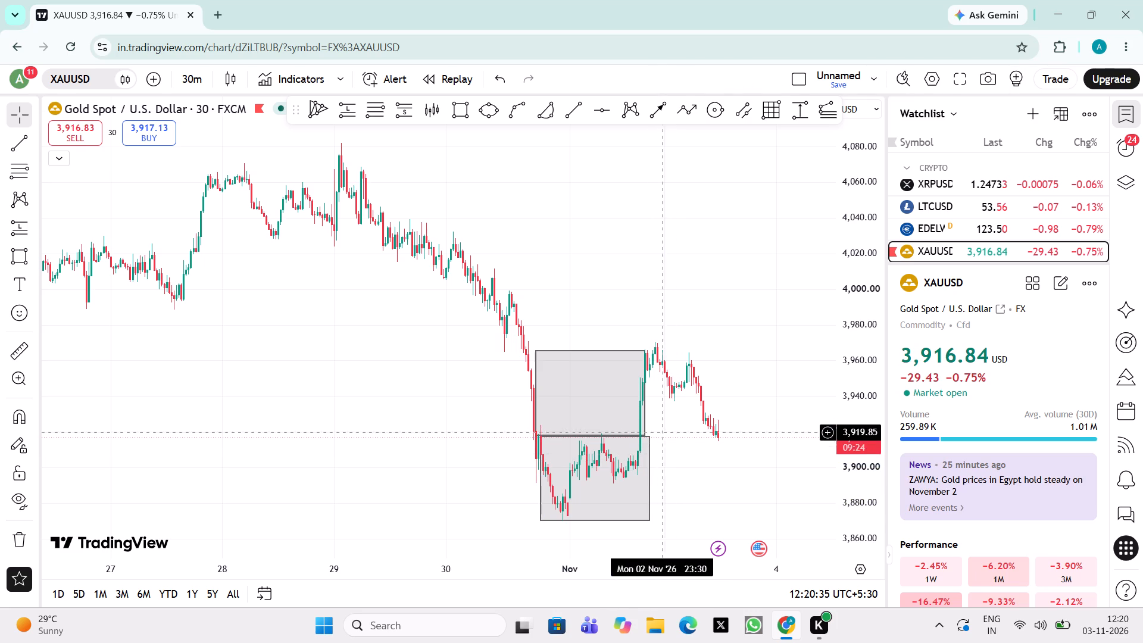
left_click(644, 408)
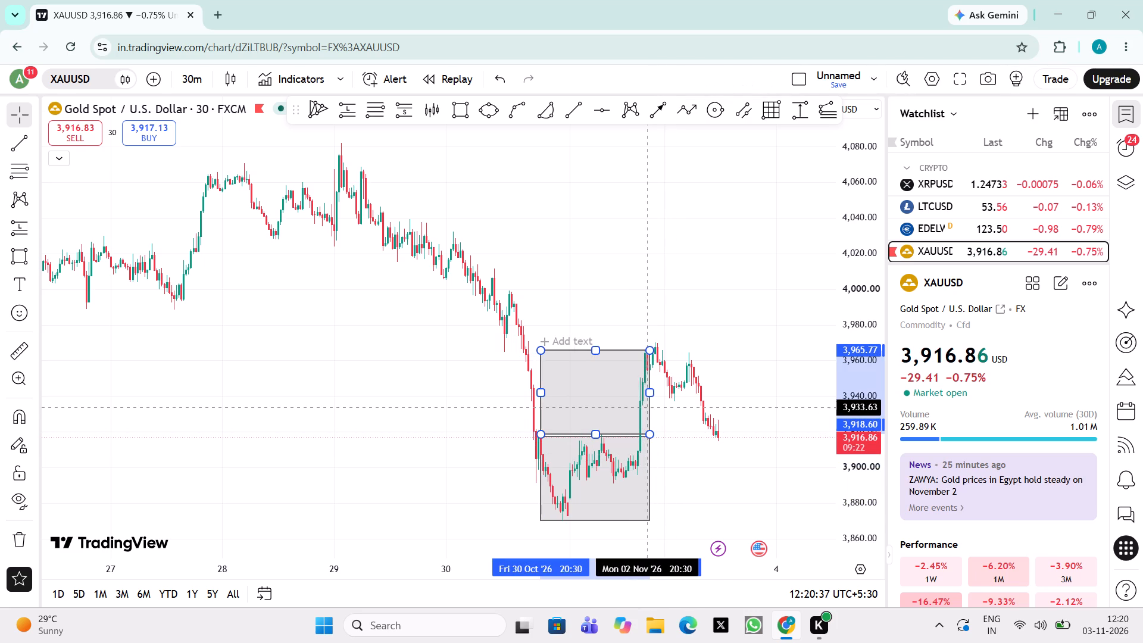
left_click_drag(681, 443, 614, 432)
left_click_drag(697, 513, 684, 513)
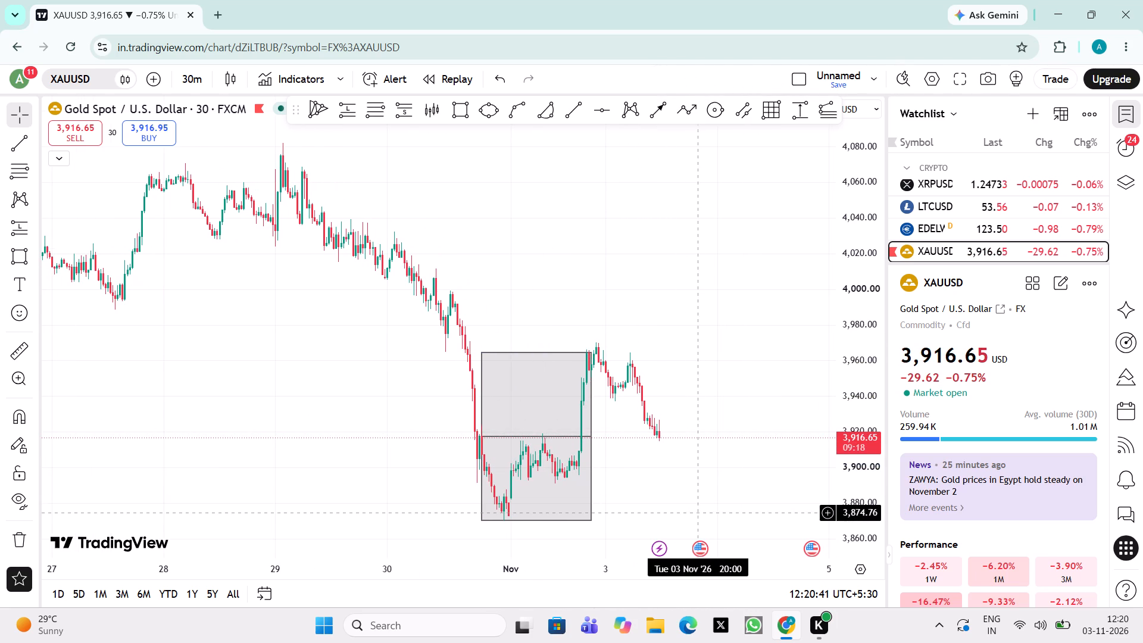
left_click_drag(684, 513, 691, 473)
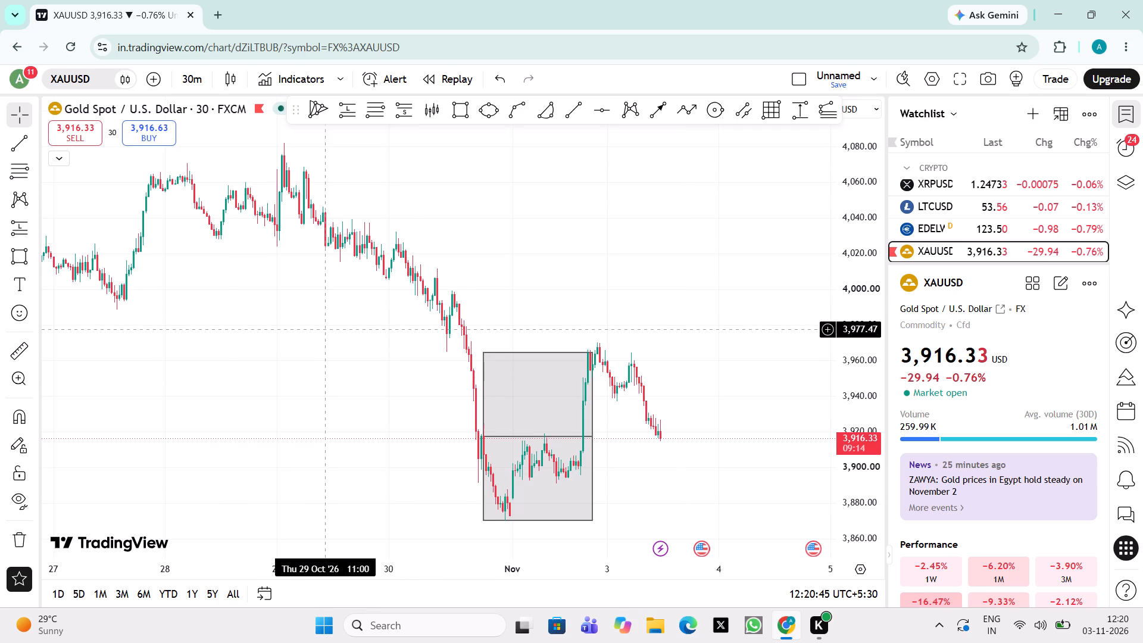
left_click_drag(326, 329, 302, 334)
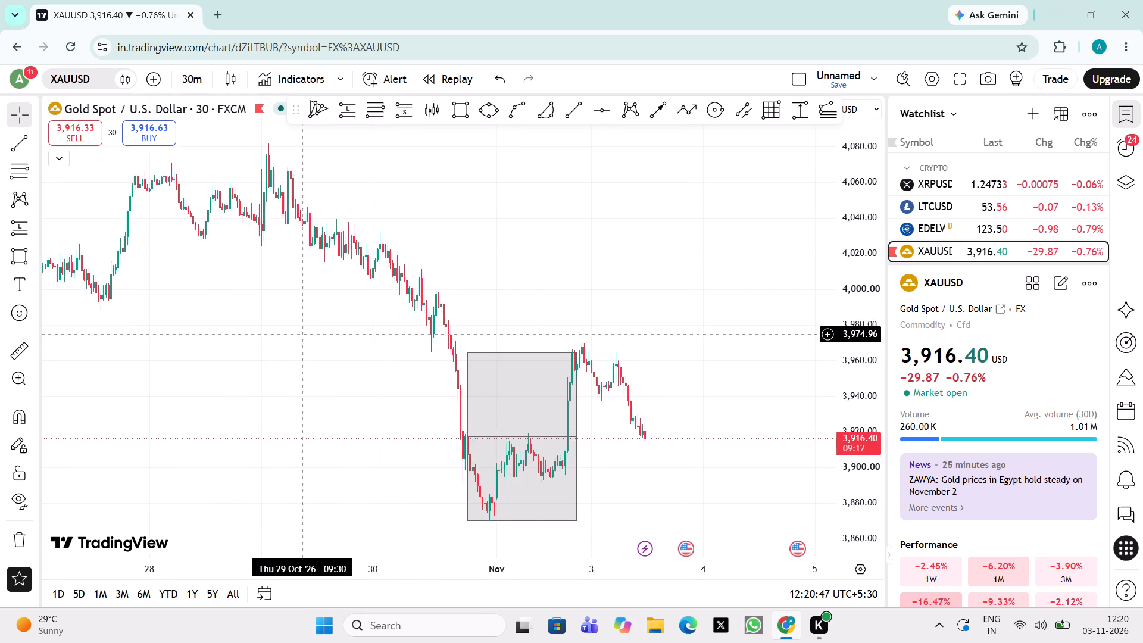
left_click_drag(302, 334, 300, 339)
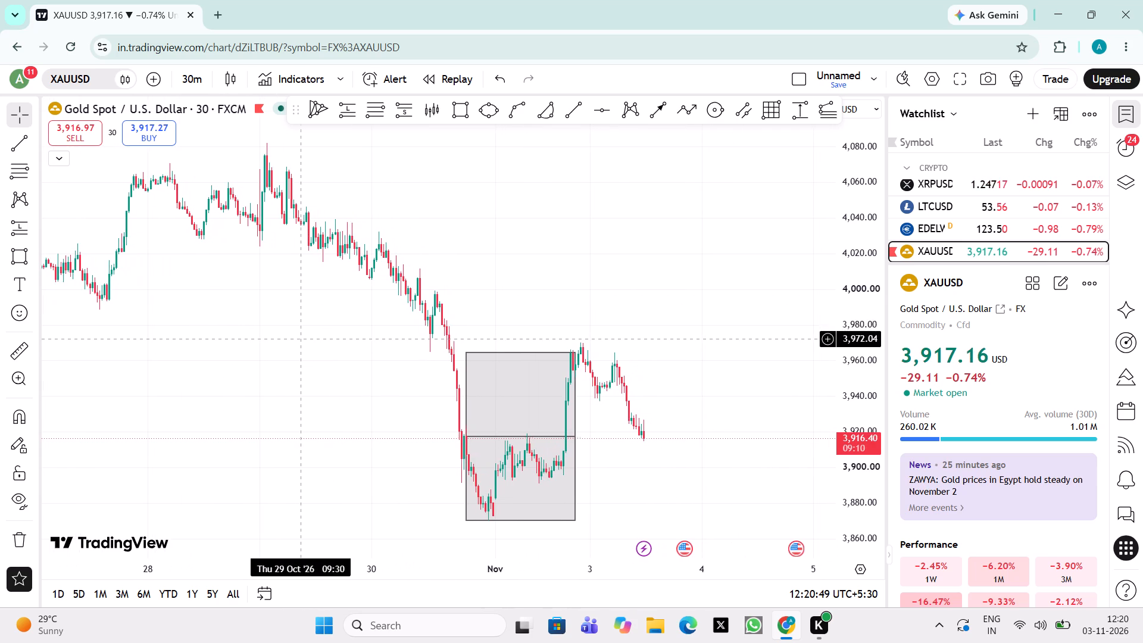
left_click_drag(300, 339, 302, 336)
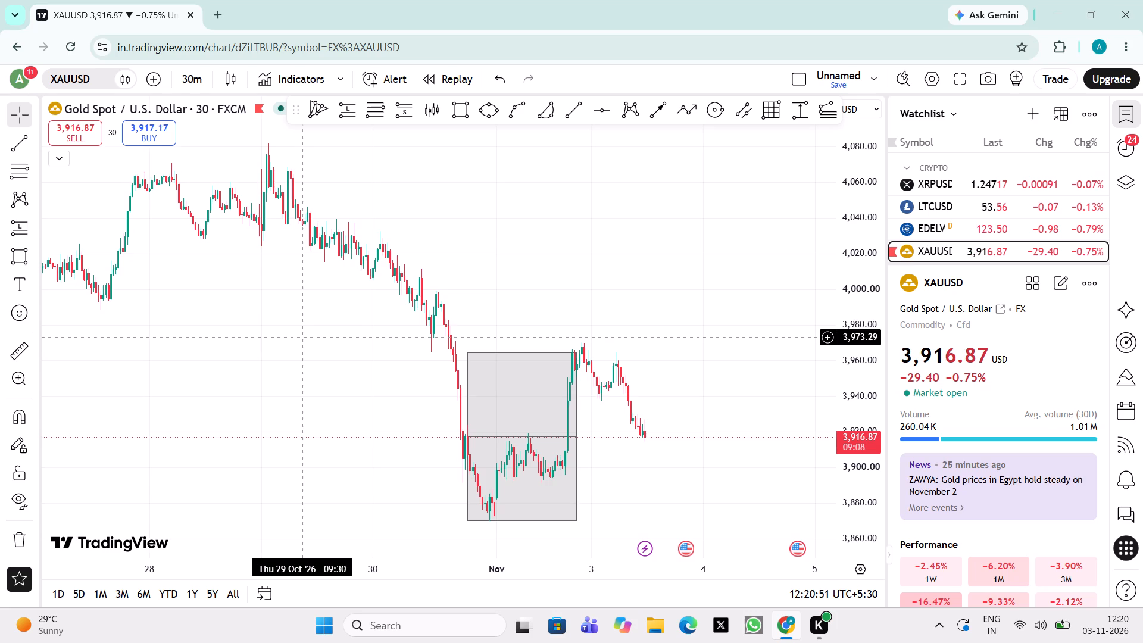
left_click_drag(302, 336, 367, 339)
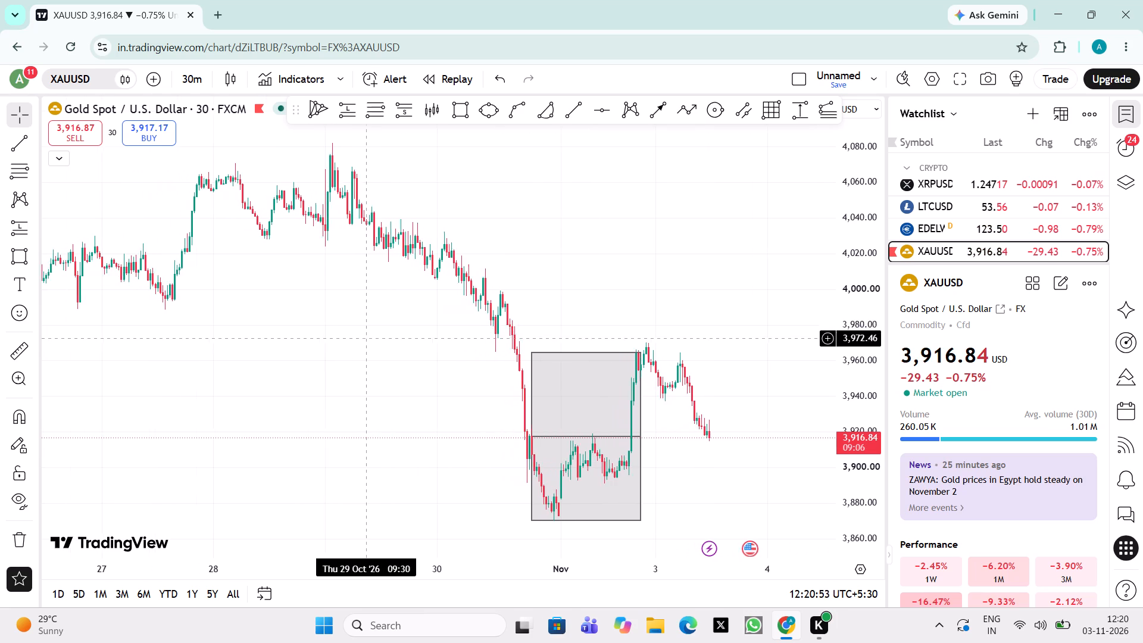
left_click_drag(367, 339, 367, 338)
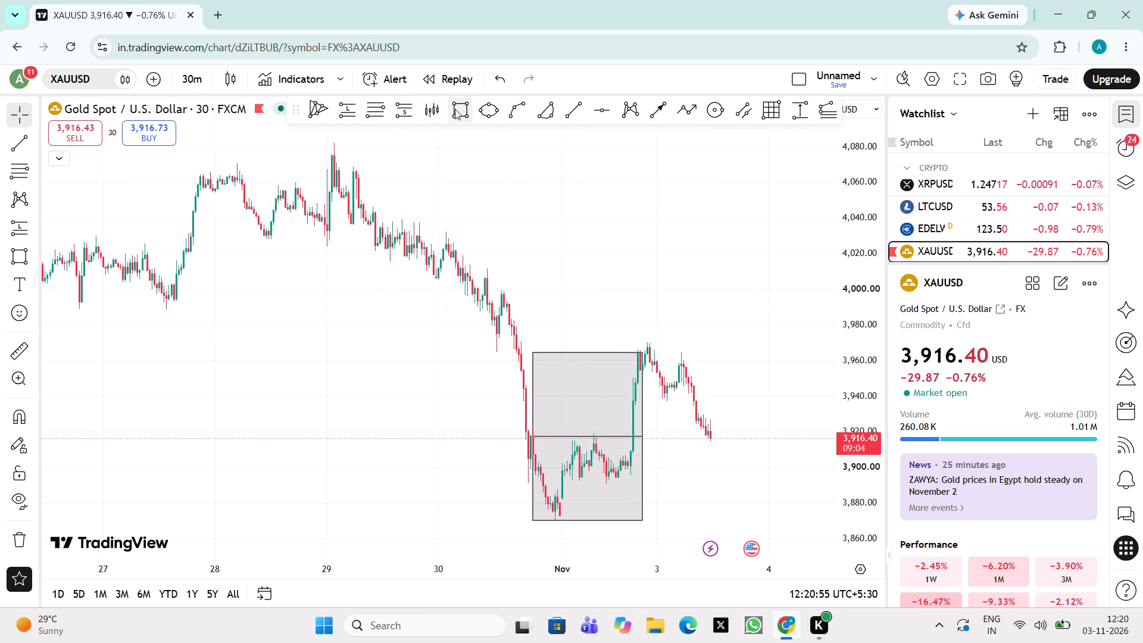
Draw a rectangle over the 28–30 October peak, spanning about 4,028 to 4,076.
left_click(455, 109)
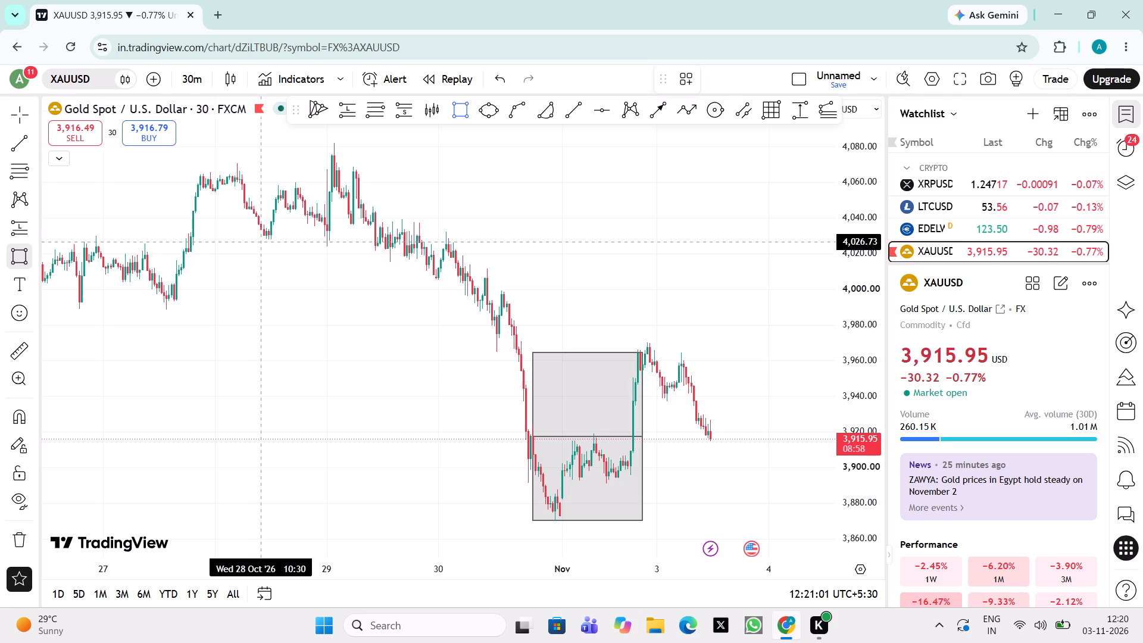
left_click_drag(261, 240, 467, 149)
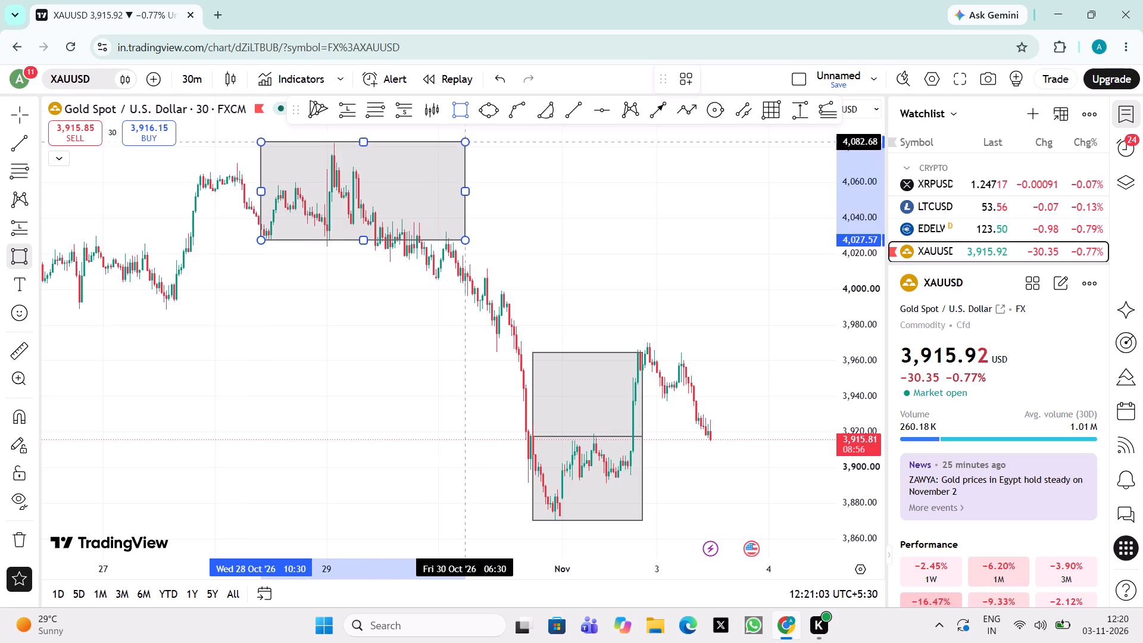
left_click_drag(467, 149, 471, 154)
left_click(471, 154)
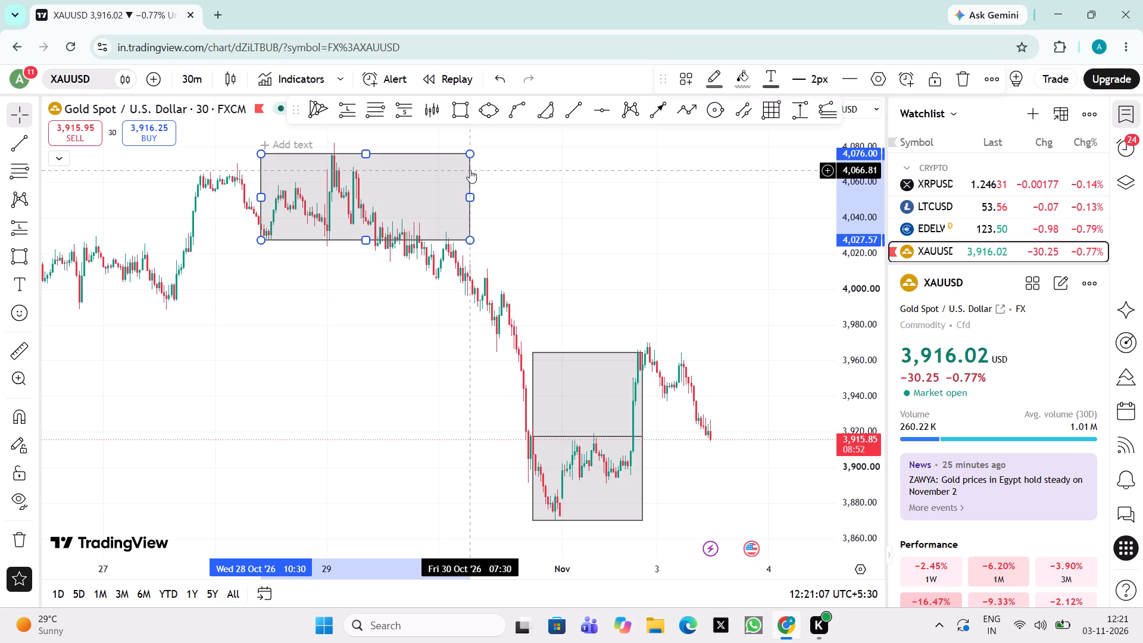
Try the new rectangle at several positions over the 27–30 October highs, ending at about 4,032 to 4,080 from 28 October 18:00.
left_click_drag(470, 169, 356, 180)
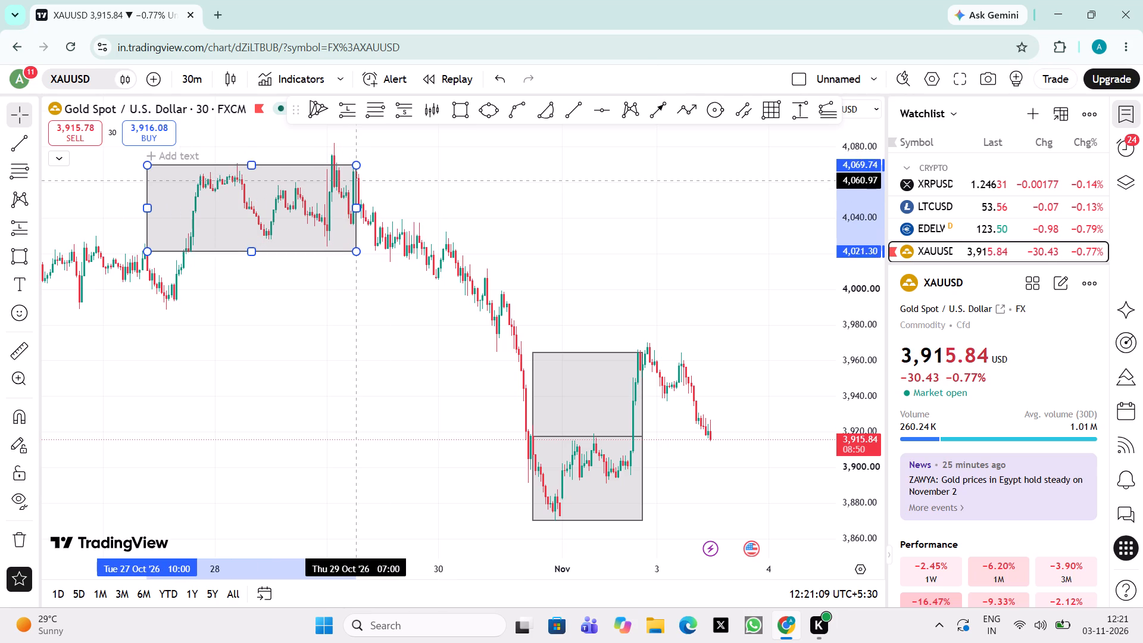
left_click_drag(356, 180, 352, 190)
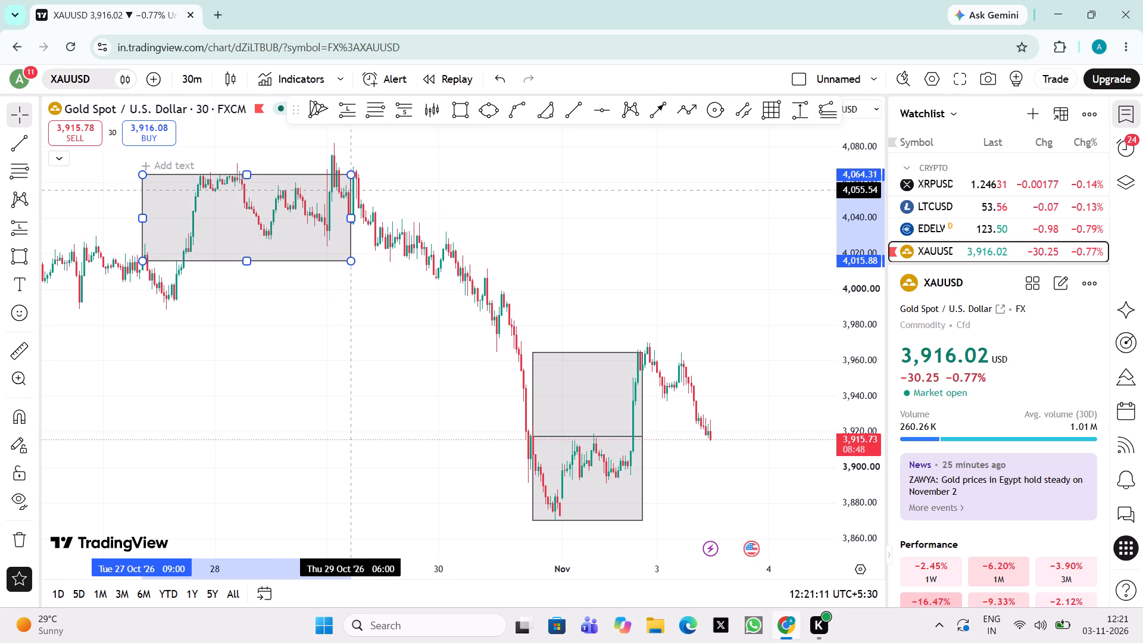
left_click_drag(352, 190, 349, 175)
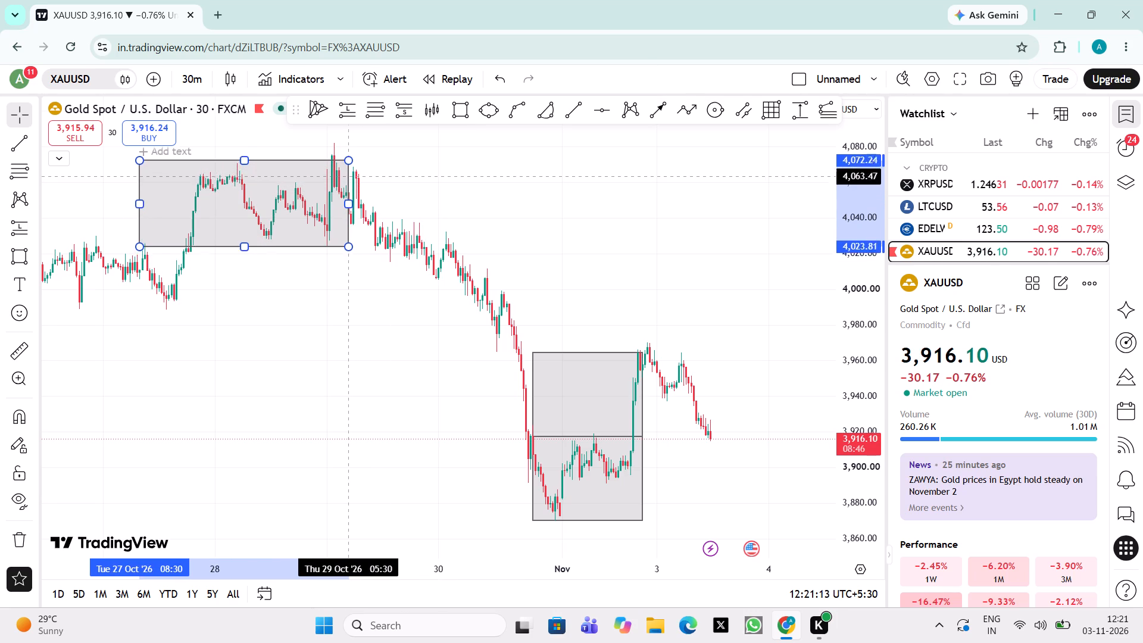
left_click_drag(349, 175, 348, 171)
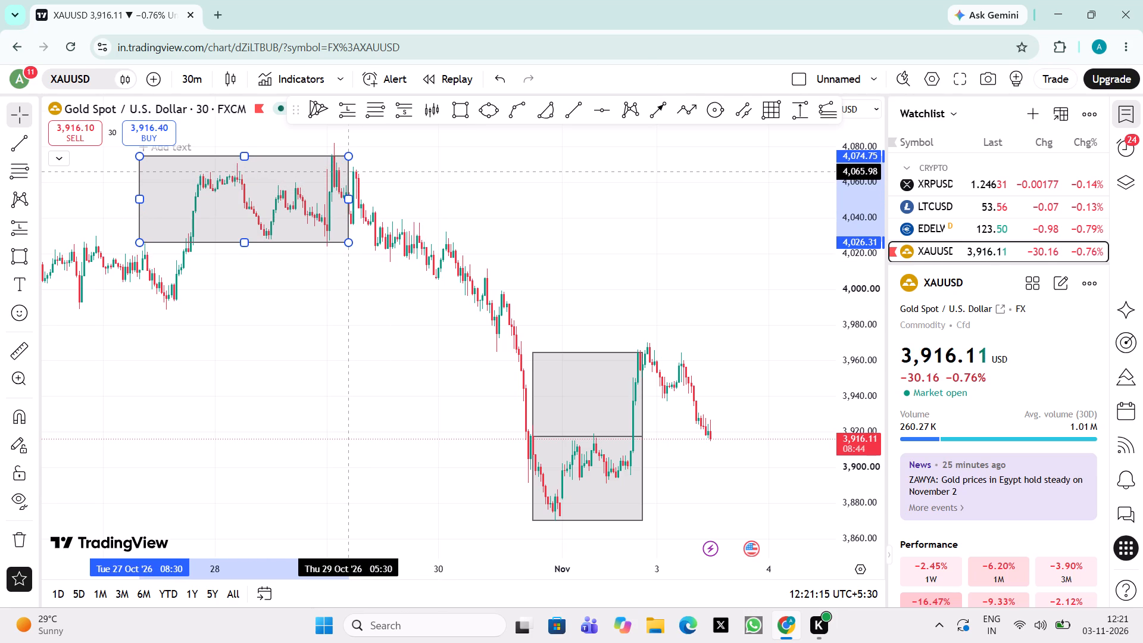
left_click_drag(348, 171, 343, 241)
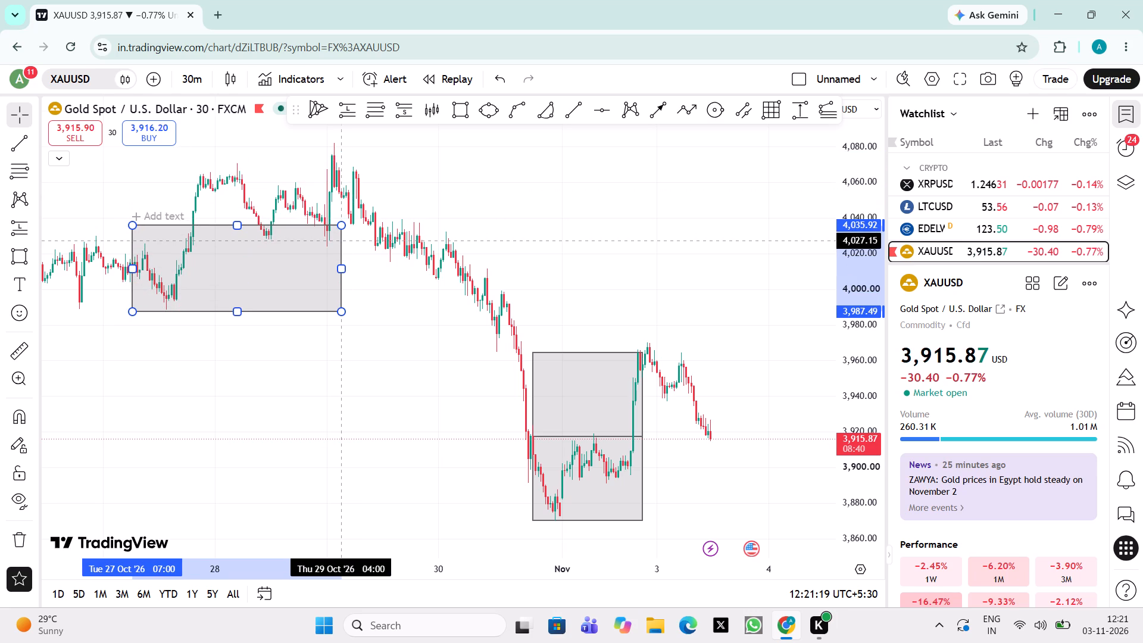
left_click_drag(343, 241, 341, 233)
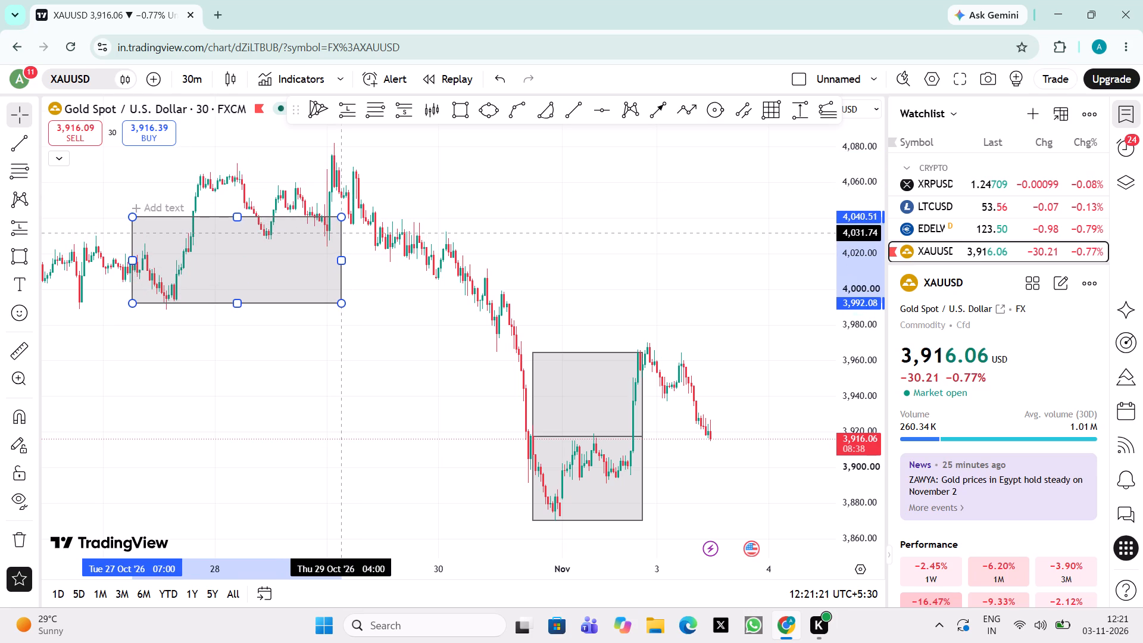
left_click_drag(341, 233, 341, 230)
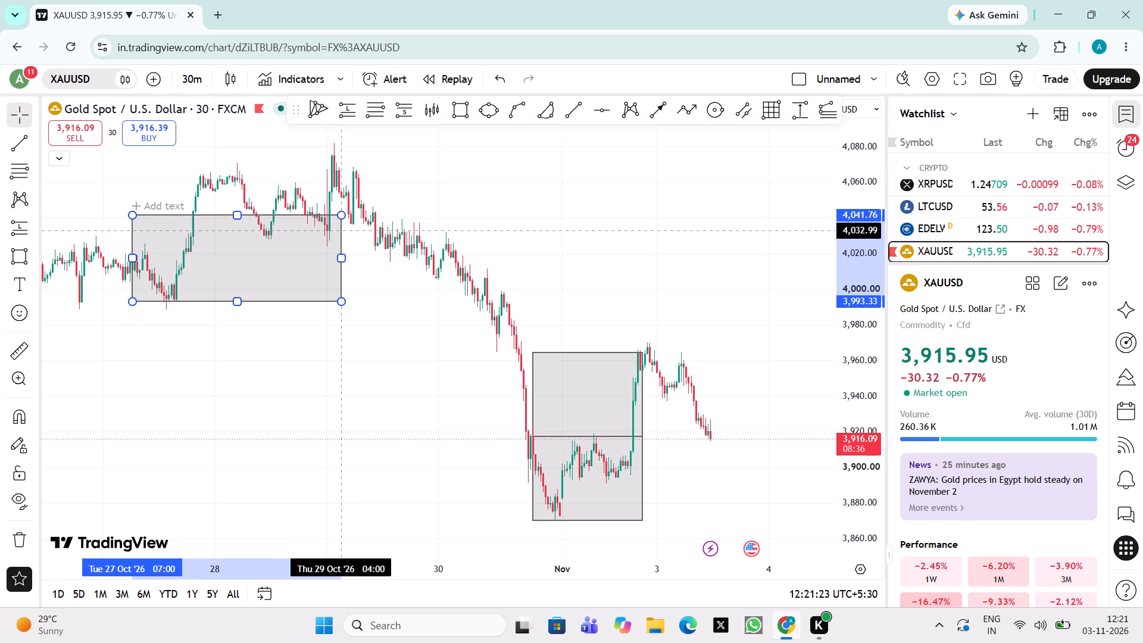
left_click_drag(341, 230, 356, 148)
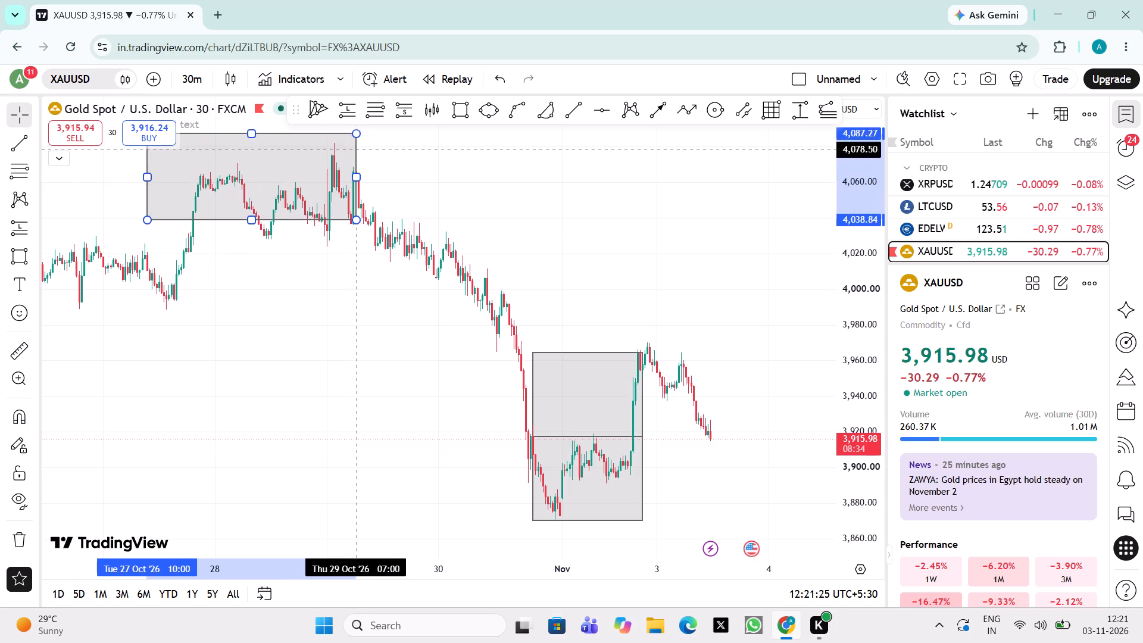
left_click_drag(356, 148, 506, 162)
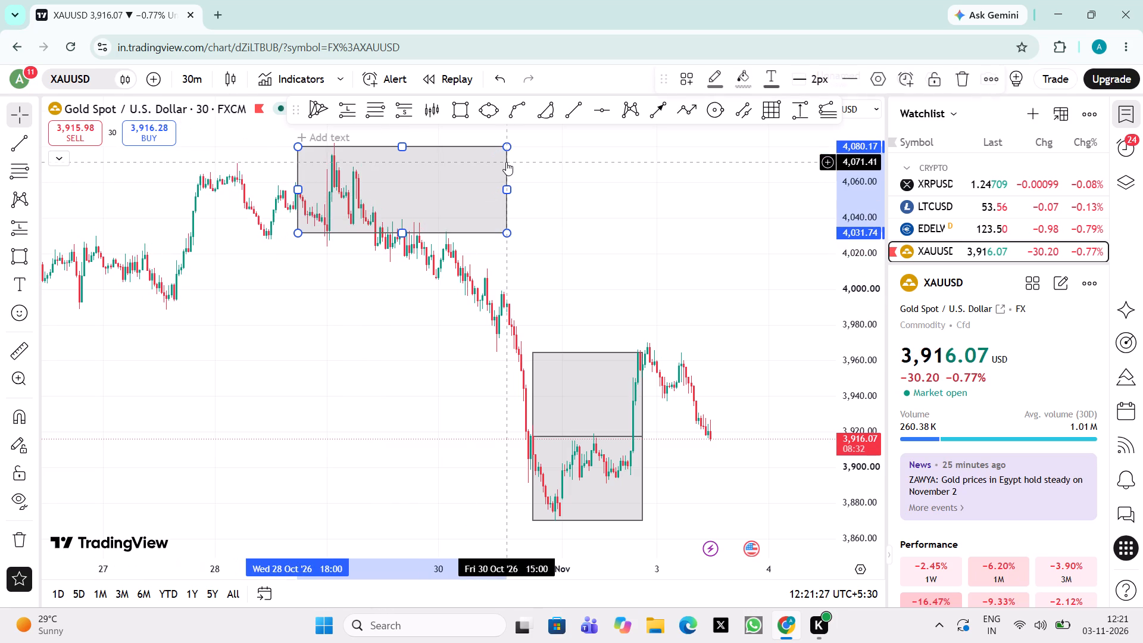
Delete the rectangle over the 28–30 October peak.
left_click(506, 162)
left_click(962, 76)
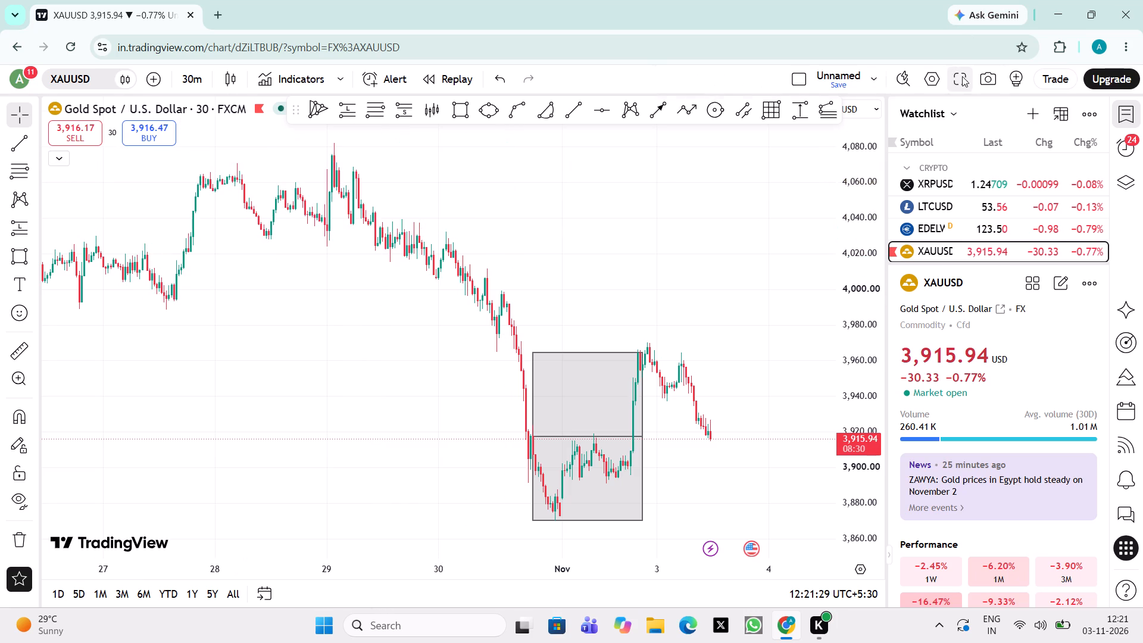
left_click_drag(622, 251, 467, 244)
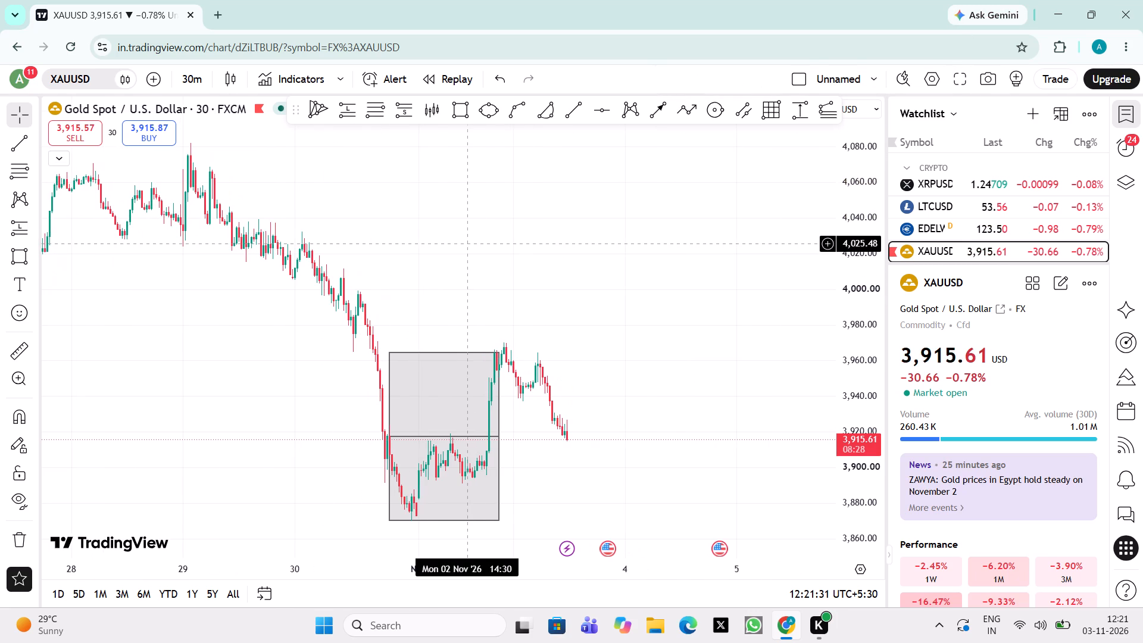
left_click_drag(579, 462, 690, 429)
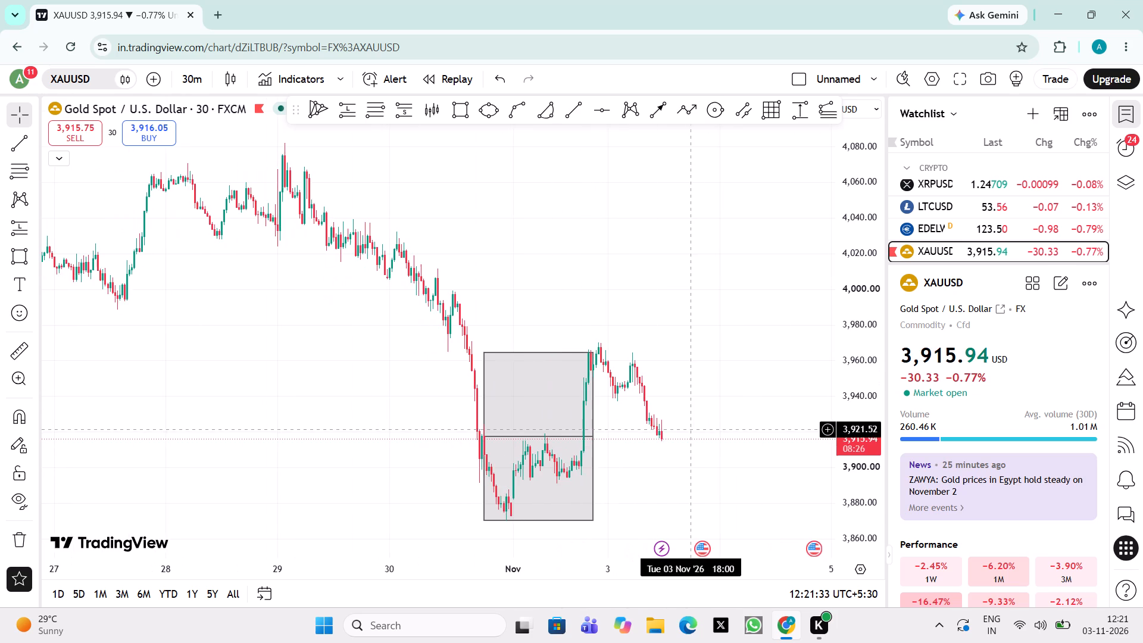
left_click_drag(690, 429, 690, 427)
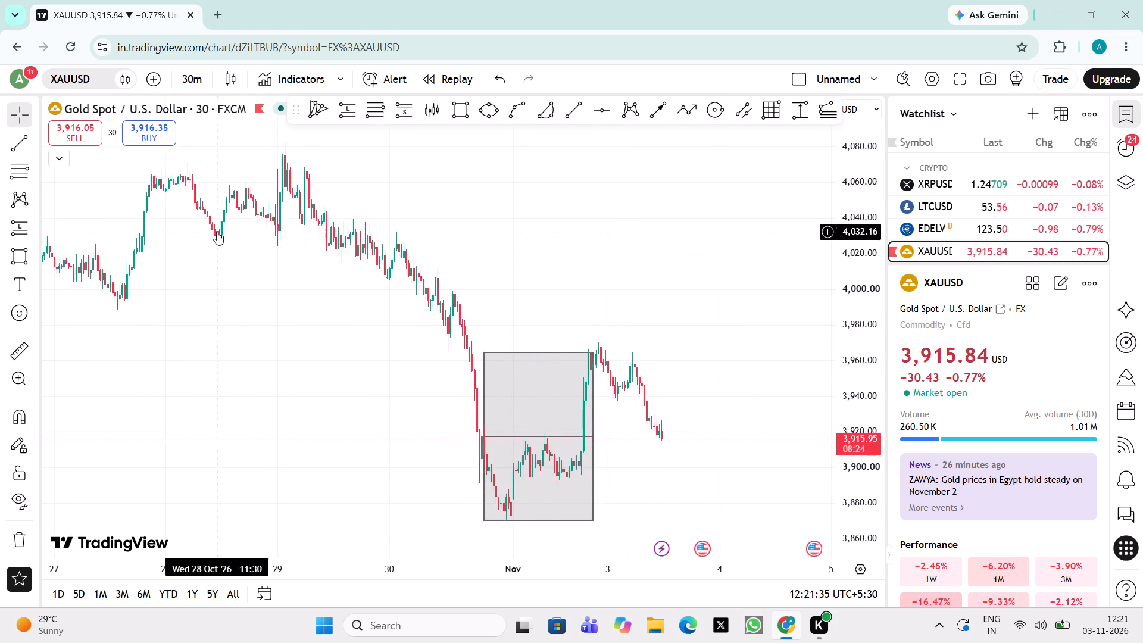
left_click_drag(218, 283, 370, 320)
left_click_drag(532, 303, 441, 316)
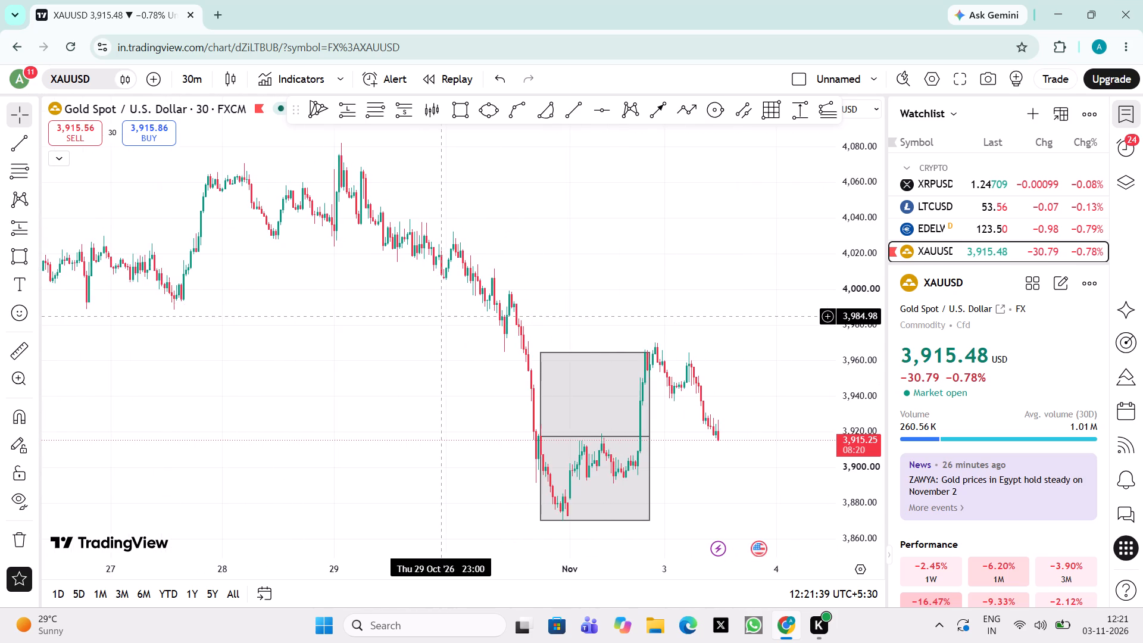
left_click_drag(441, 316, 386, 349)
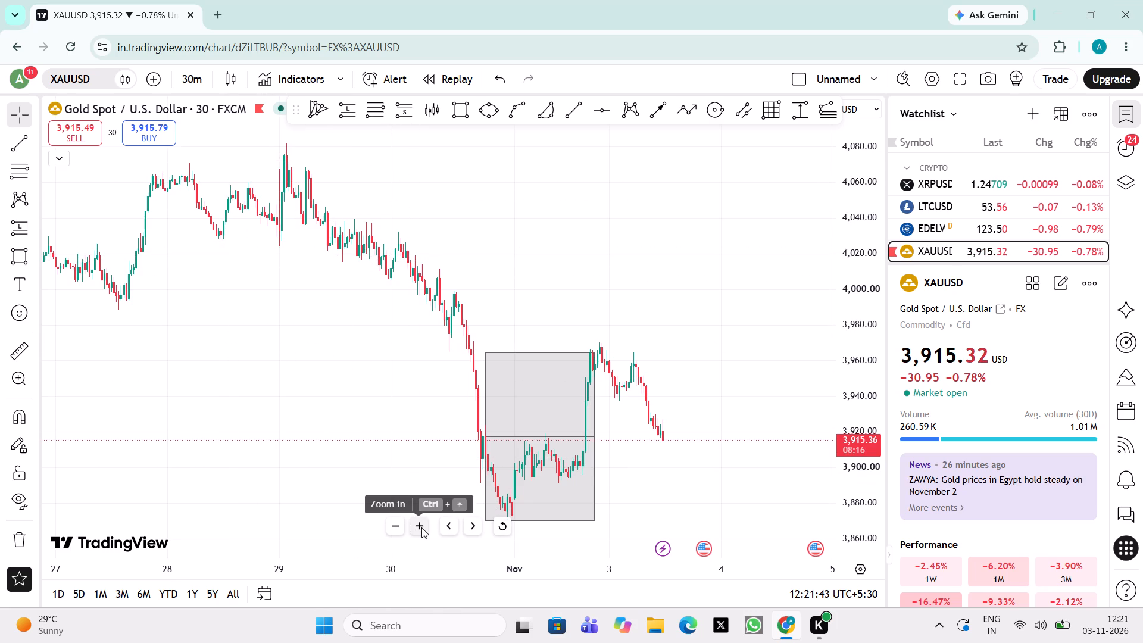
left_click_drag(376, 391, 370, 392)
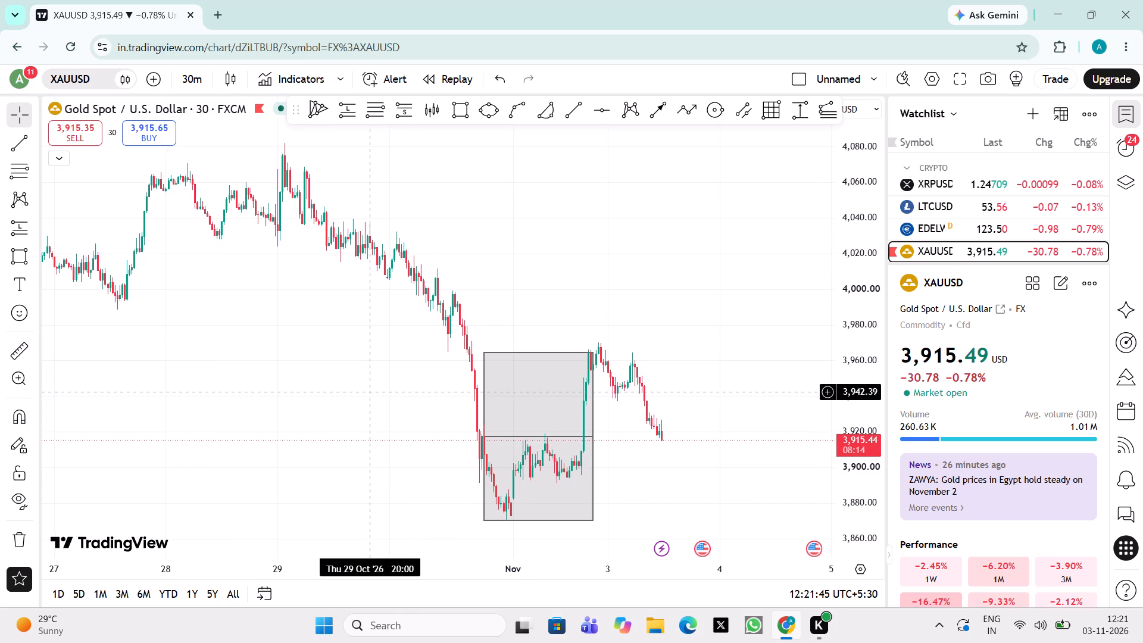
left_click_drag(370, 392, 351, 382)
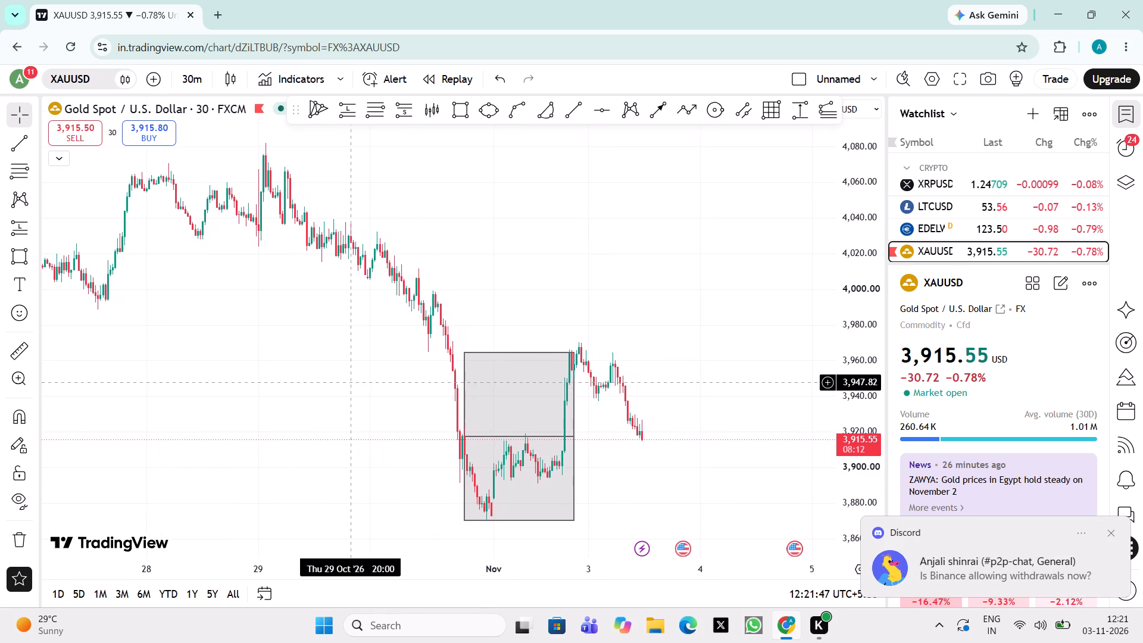
Dismiss the Discord notification.
left_click(1105, 544)
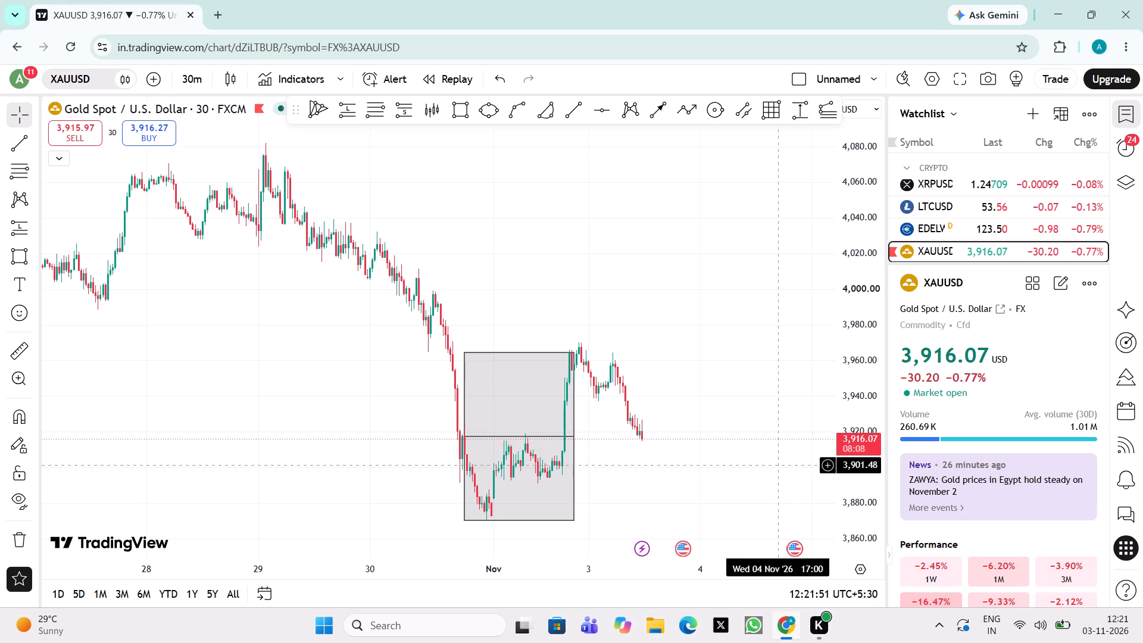
Switch the gold chart to the 15-minute interval.
left_click_drag(659, 458, 719, 446)
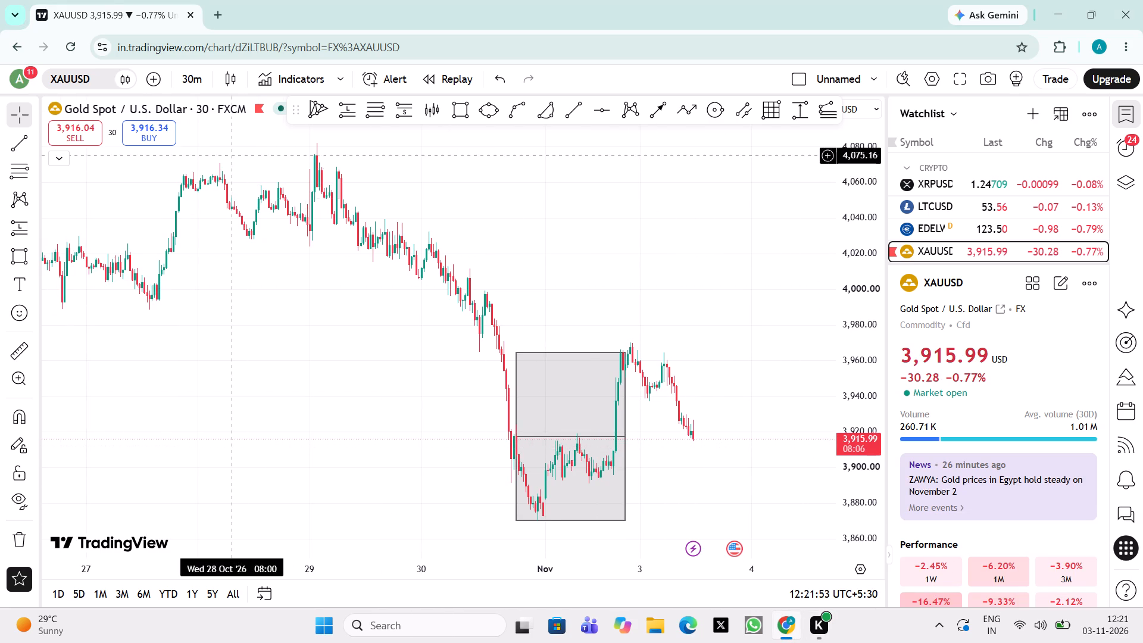
left_click(185, 75)
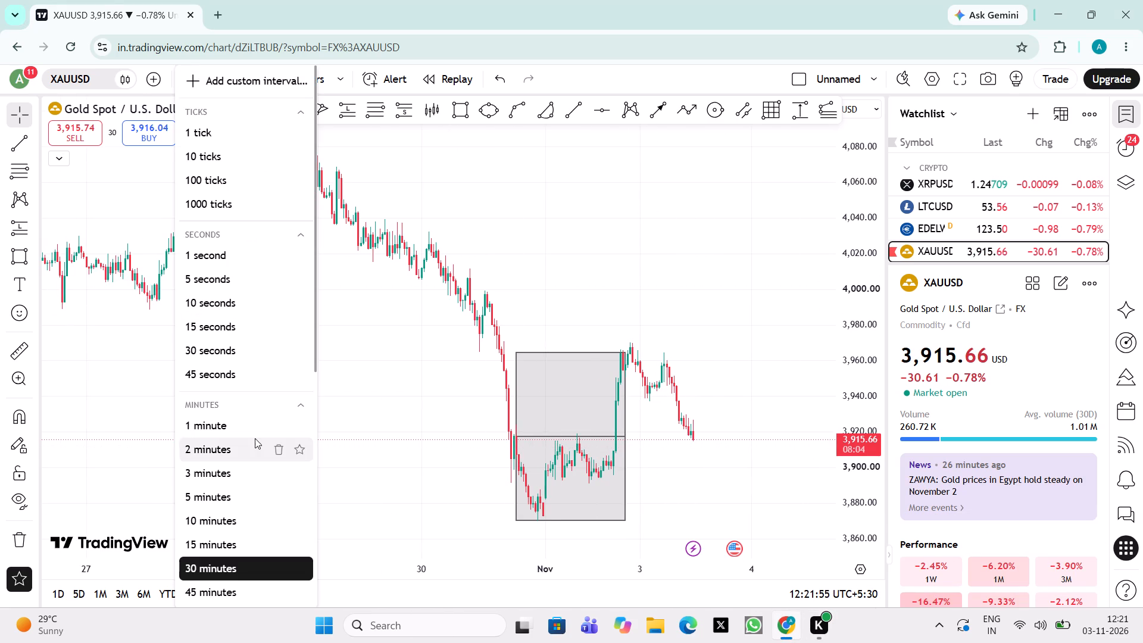
left_click(255, 546)
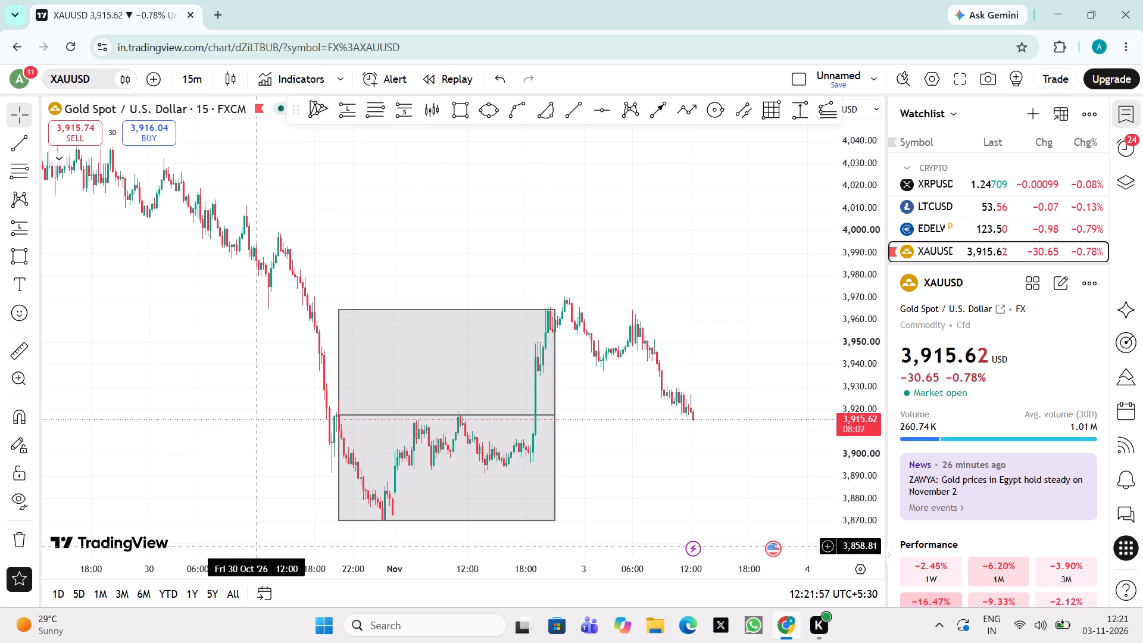
Examine the 15-minute gold price action between 27 October and 3 November, closing the advert that covers the chart.
left_click_drag(193, 486, 452, 473)
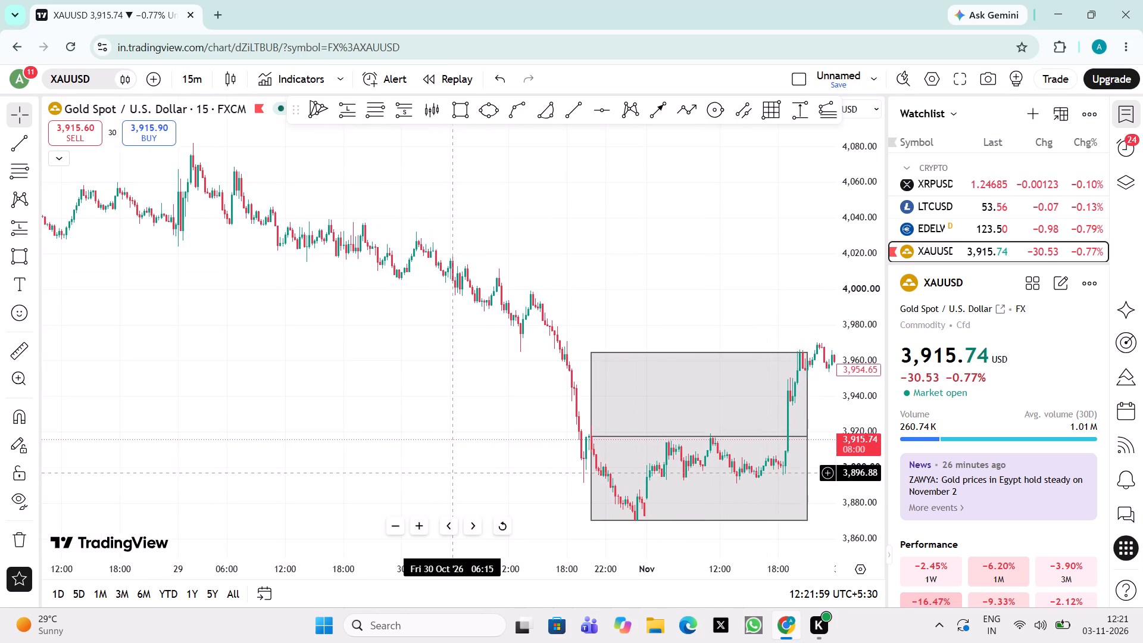
left_click_drag(290, 426, 460, 386)
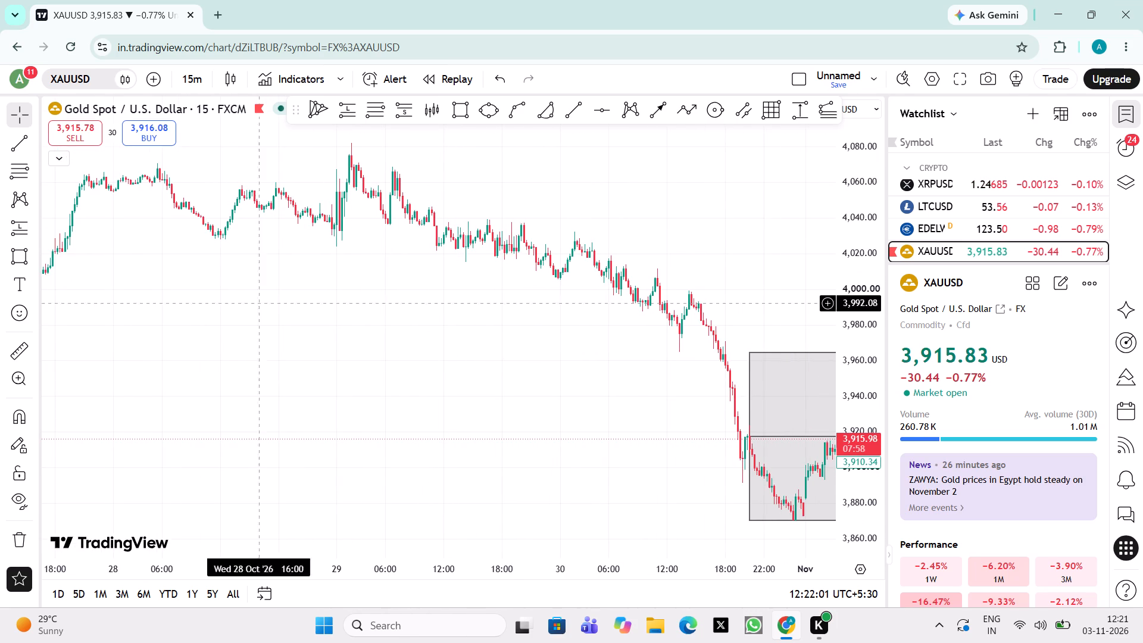
left_click_drag(254, 257, 435, 244)
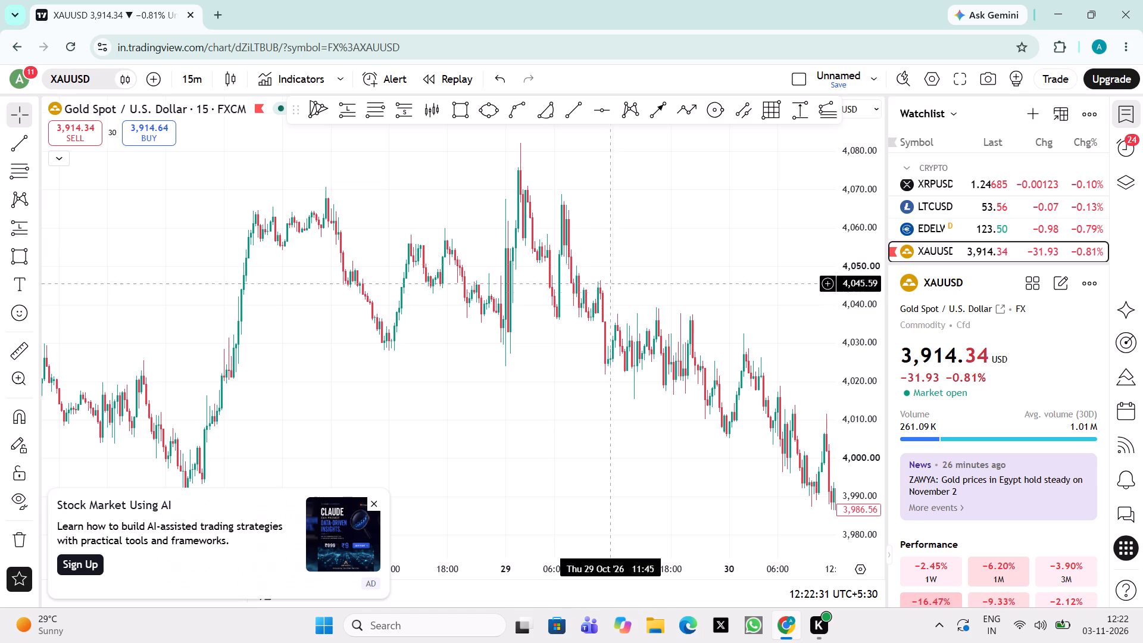
left_click_drag(624, 299, 244, 279)
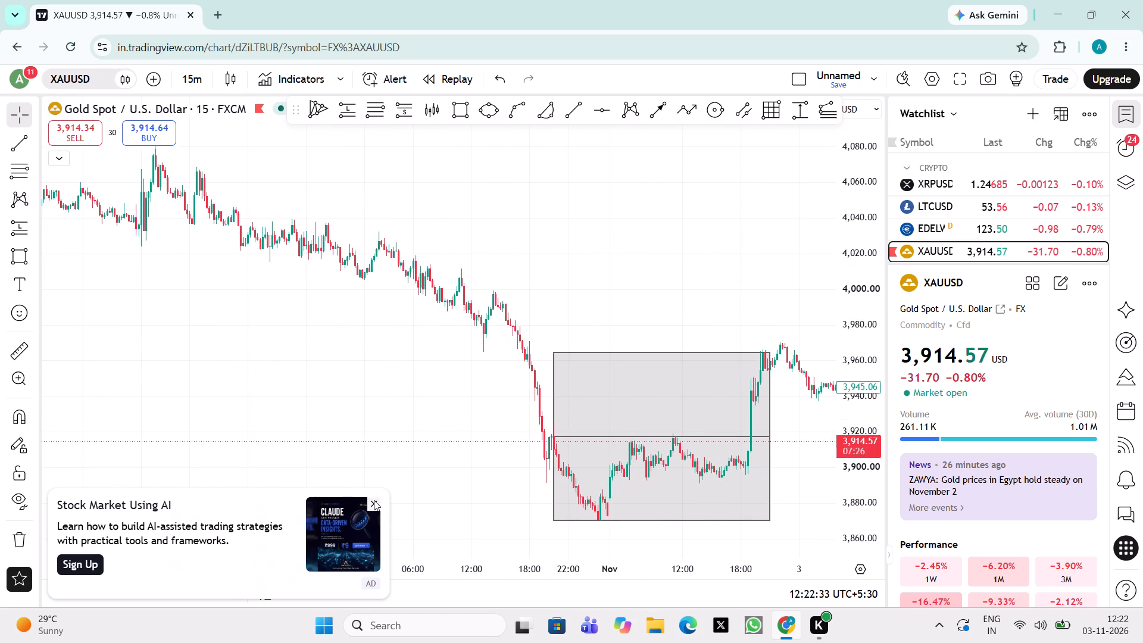
left_click(374, 501)
left_click_drag(380, 408, 251, 391)
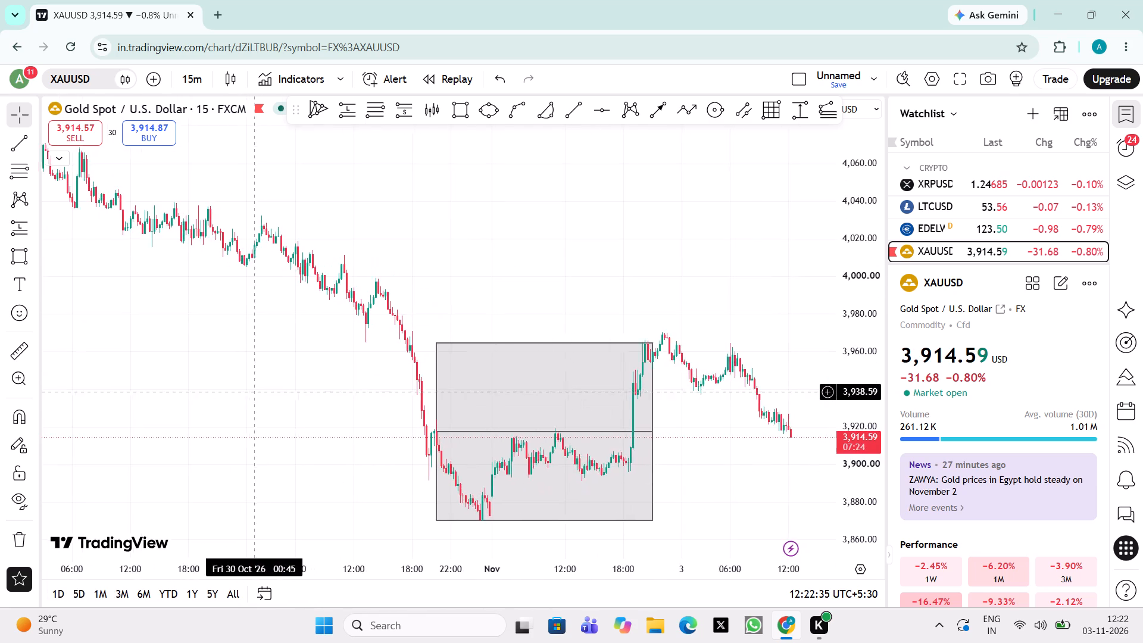
left_click_drag(251, 391, 276, 303)
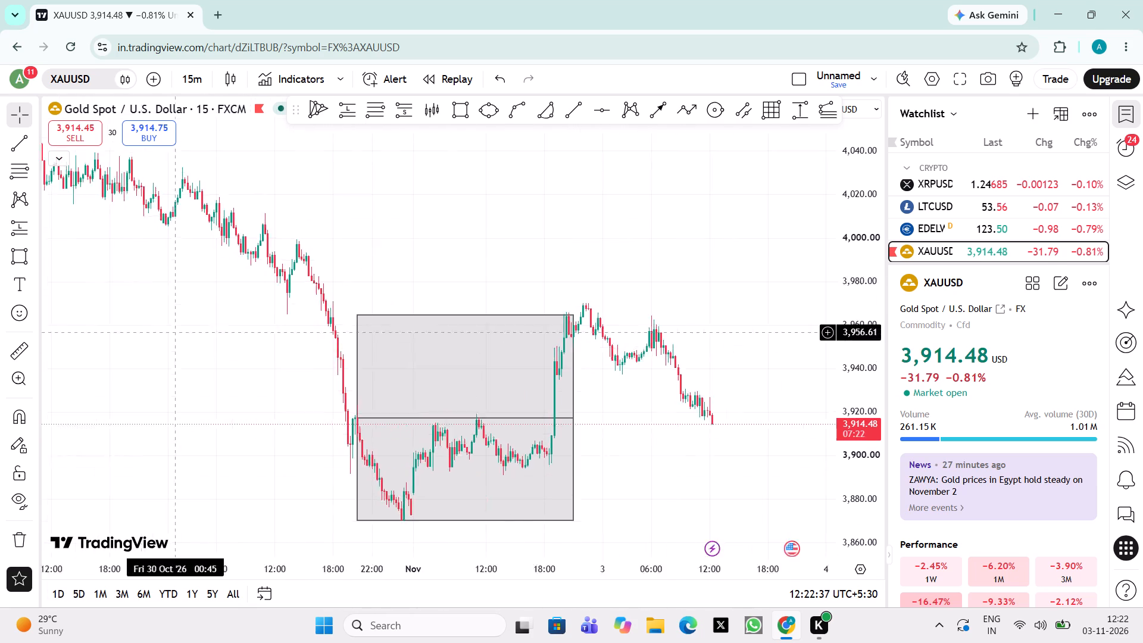
left_click_drag(276, 303, 363, 260)
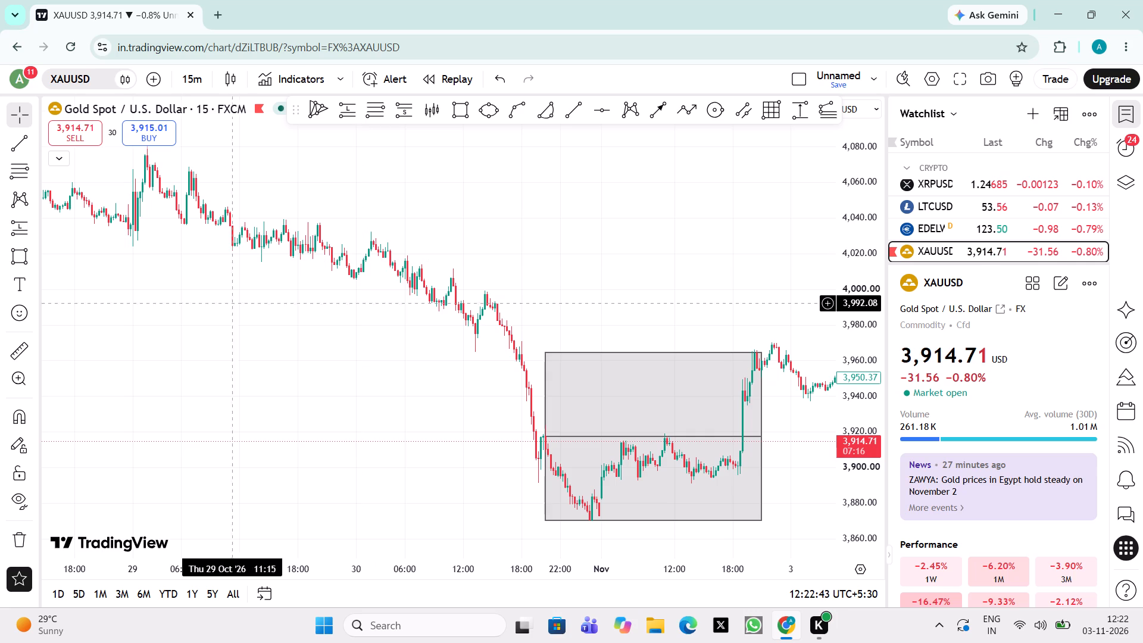
left_click_drag(218, 307, 297, 316)
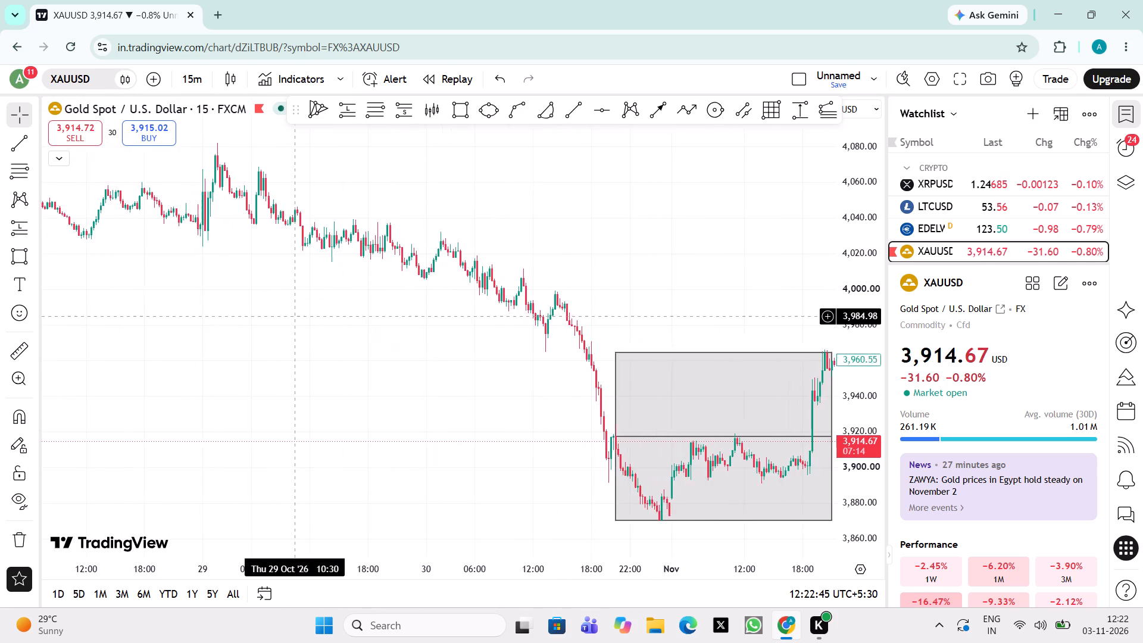
left_click_drag(297, 316, 357, 292)
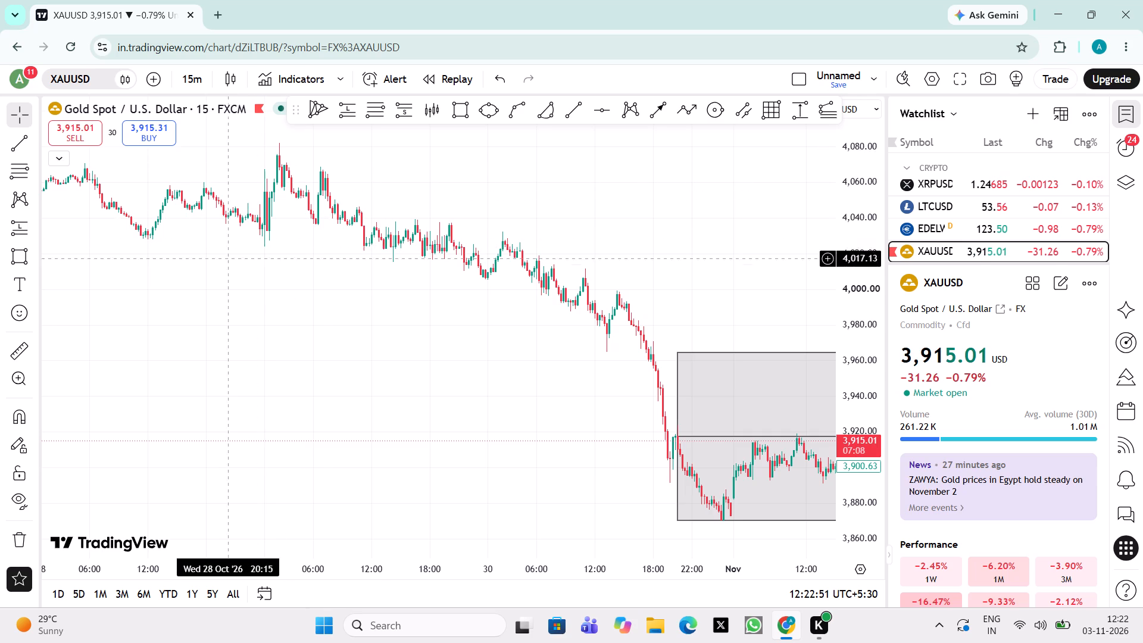
left_click_drag(228, 352, 415, 304)
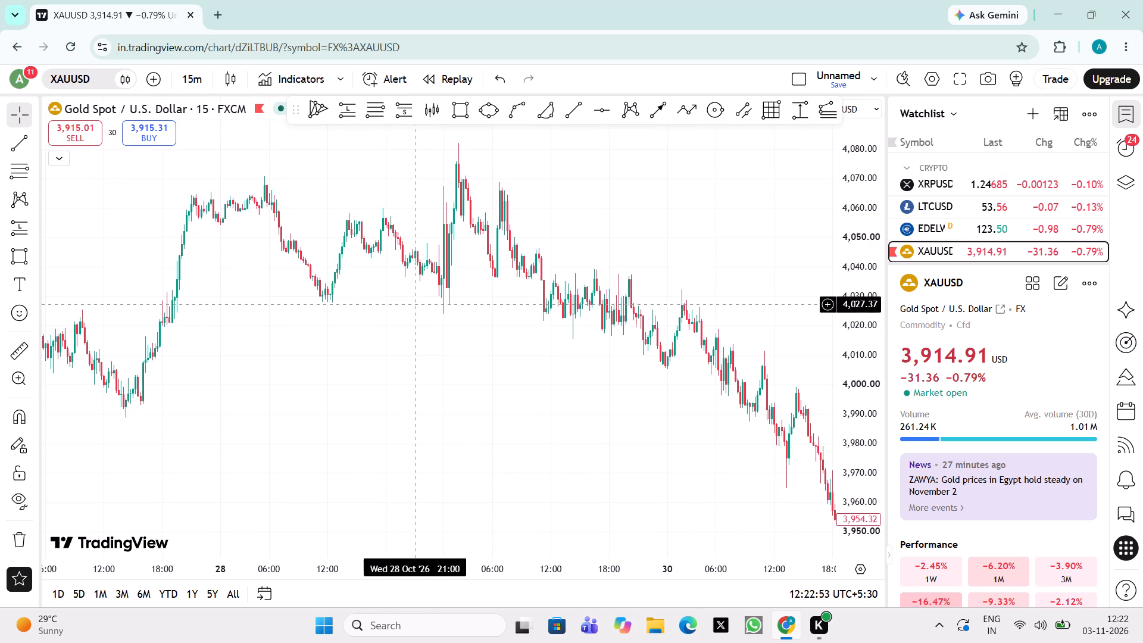
left_click_drag(442, 337, 261, 309)
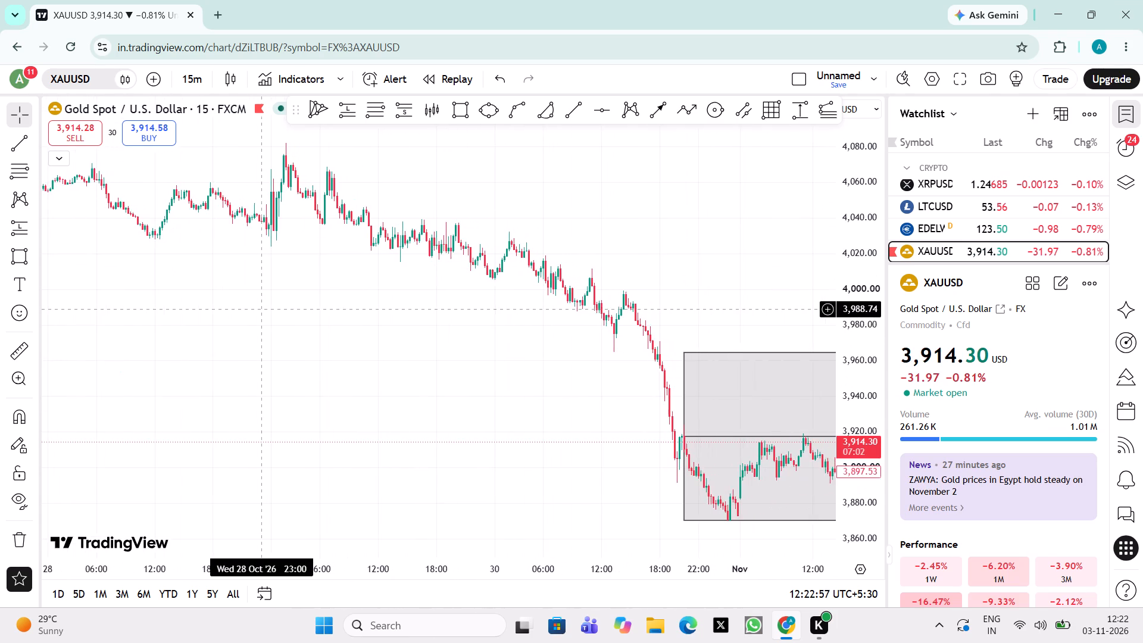
left_click_drag(261, 309, 495, 255)
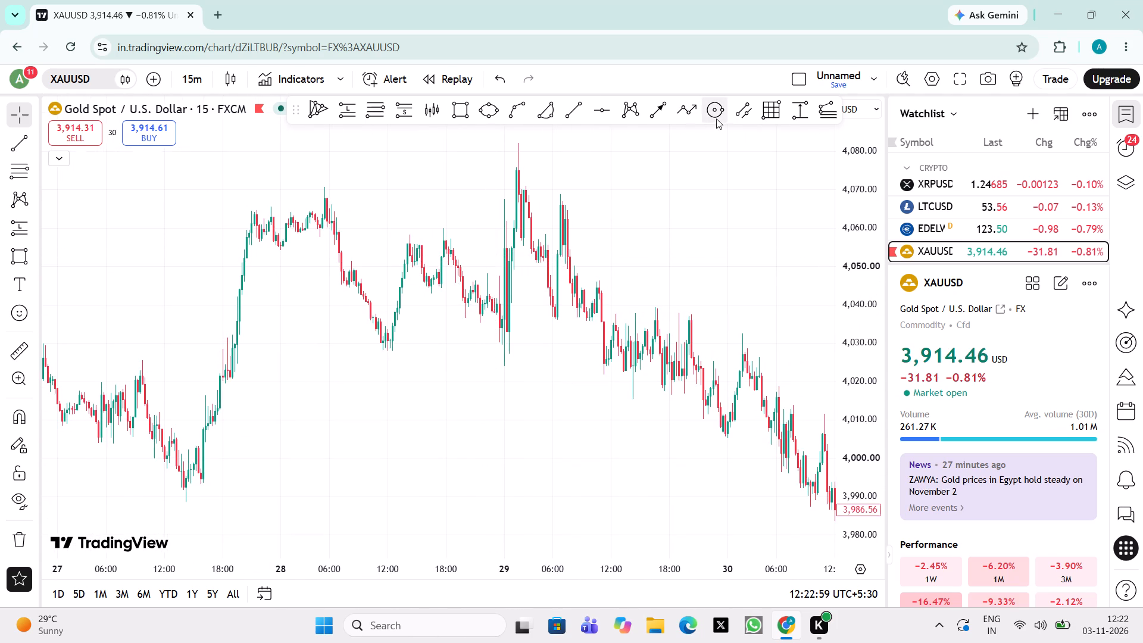
Draw a rectangle over the 28 October swing from 04:30 to about 23:15, spanning about 4,028 to 4,067.5.
left_click(461, 117)
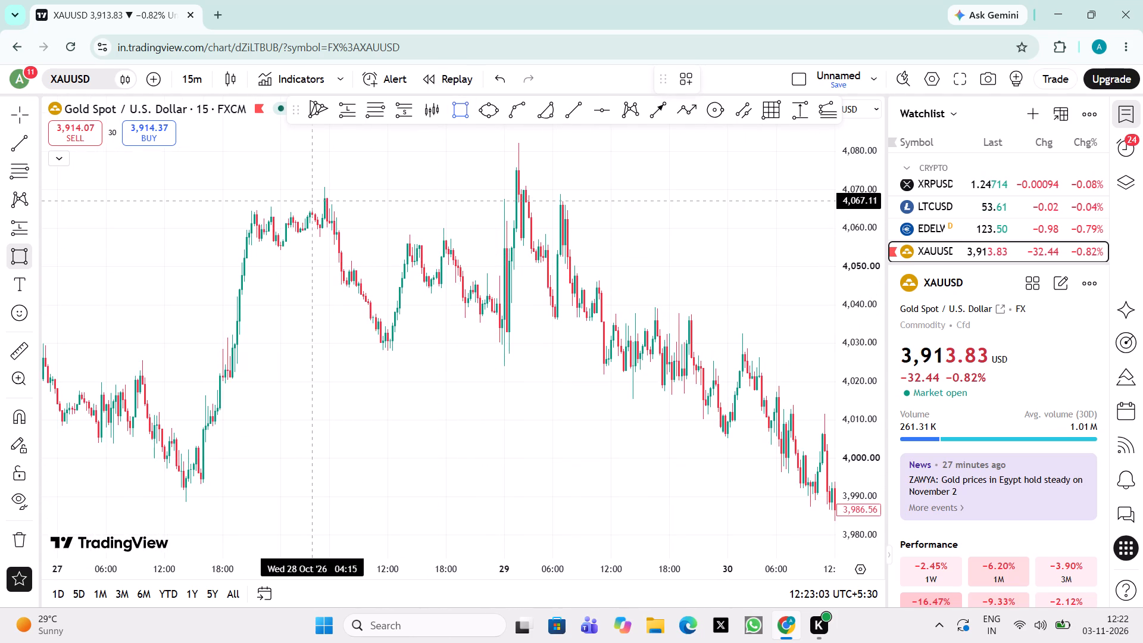
left_click_drag(316, 199, 396, 241)
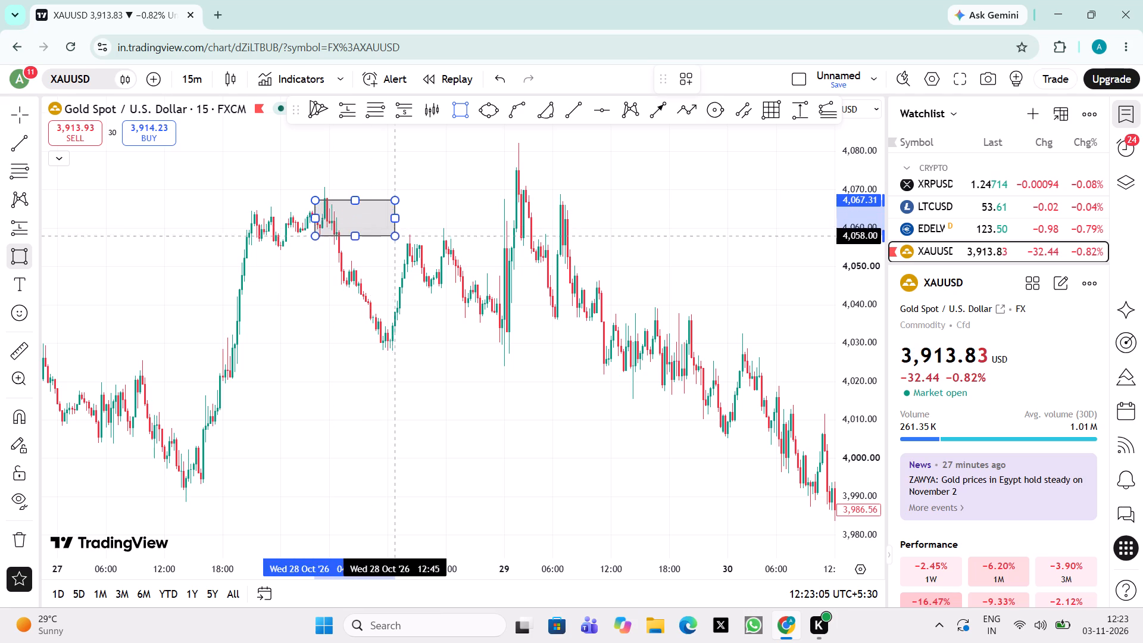
left_click_drag(396, 241, 467, 353)
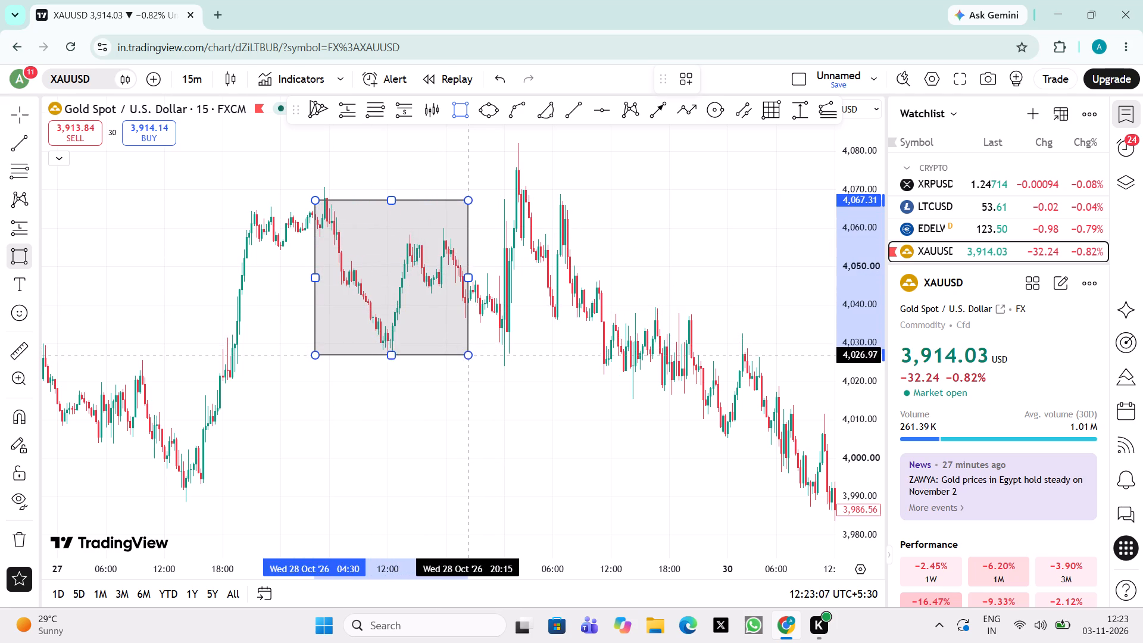
left_click_drag(467, 353, 498, 350)
left_click(498, 350)
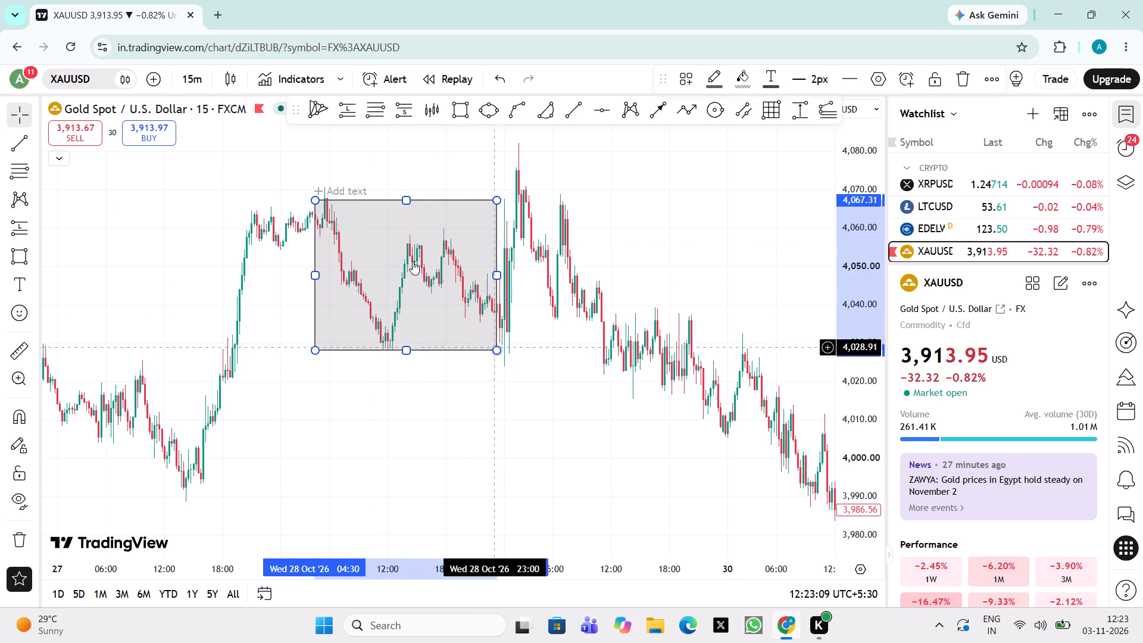
left_click_drag(406, 199, 409, 197)
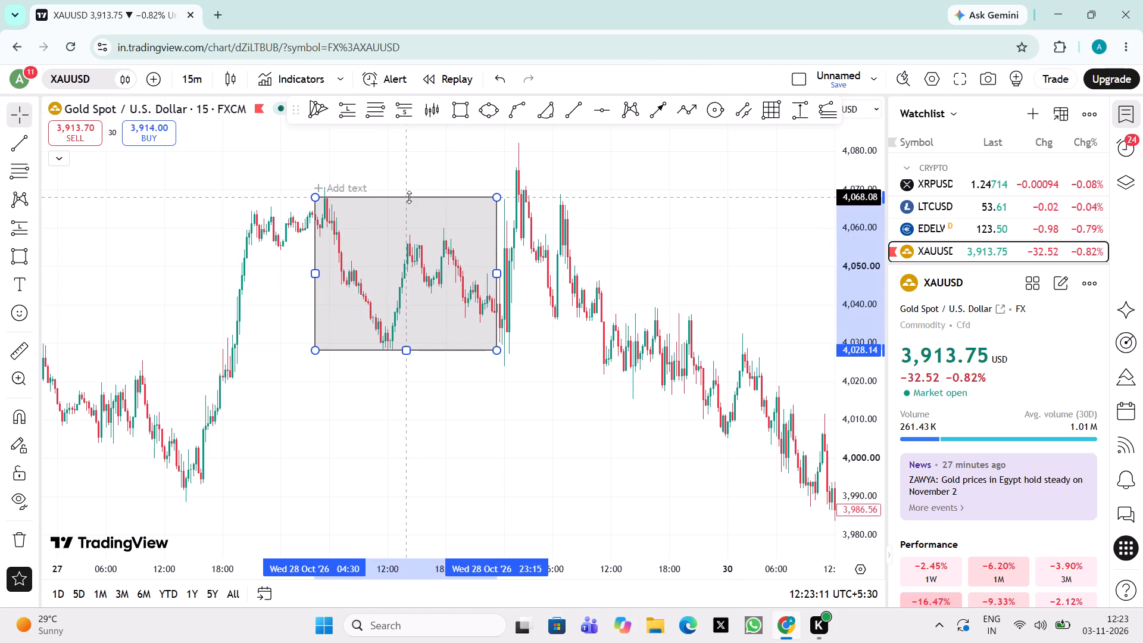
left_click_drag(409, 197, 413, 199)
left_click(413, 199)
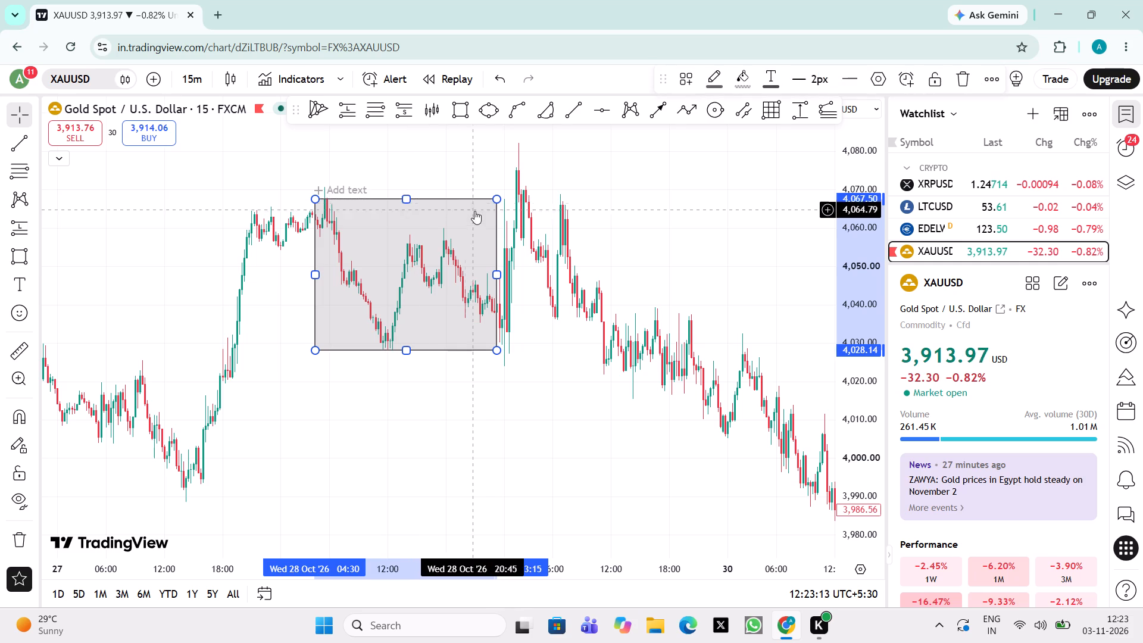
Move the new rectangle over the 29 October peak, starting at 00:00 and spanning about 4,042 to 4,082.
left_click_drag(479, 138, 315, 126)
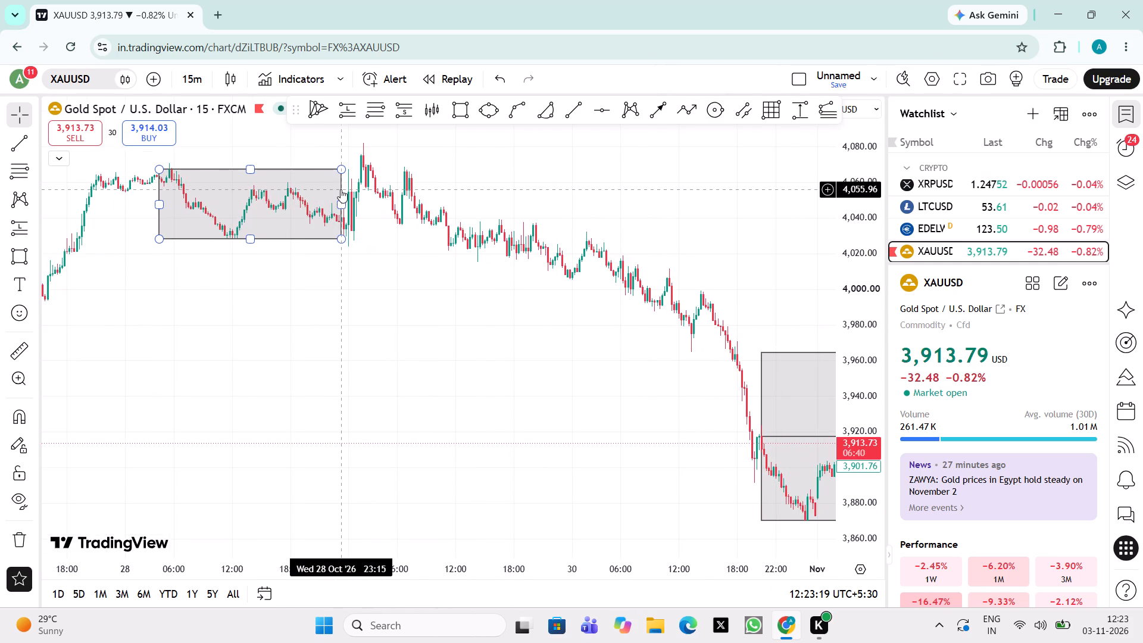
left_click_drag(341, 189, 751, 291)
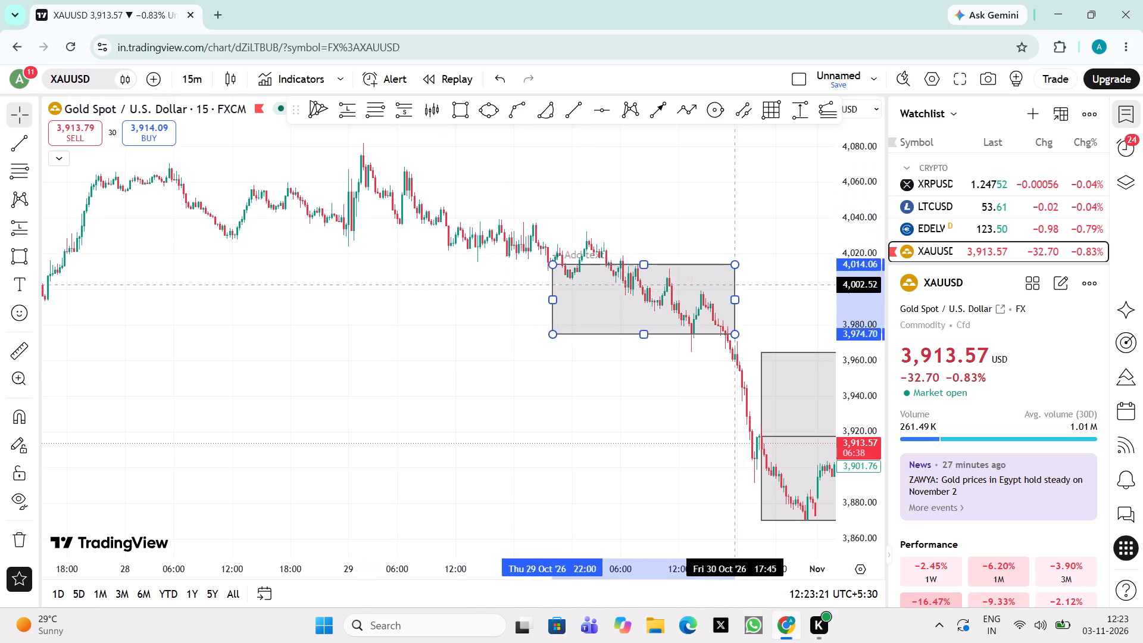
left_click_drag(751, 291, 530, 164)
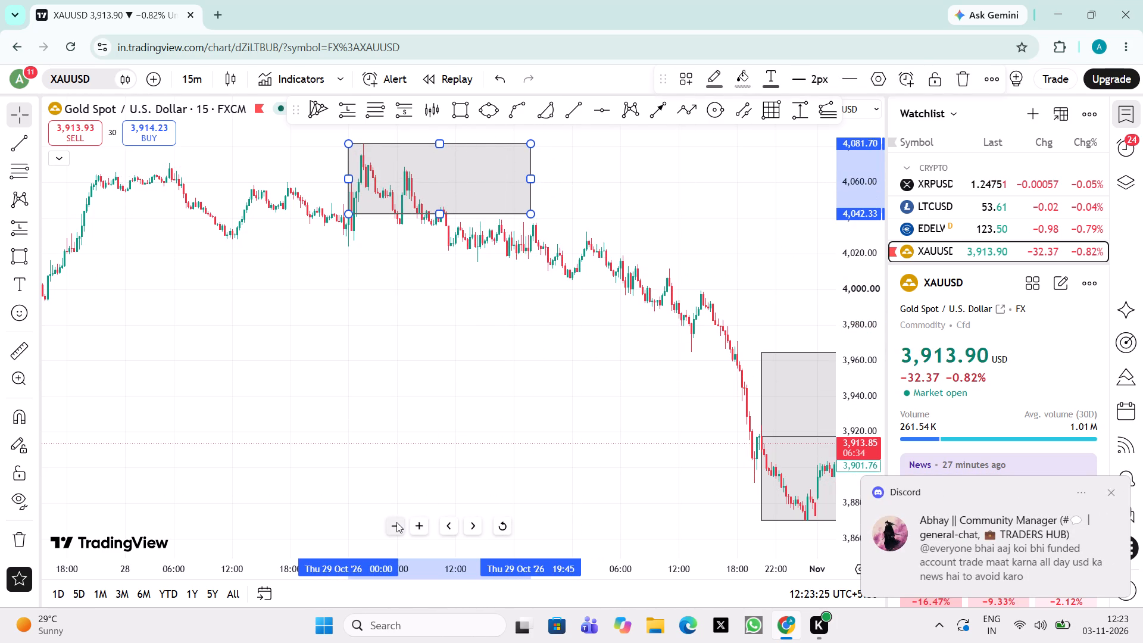
Move the rectangle over the 2–3 November high, spanning about 3,931 to 3,971 and overlapping the upper stacked rectangle.
double_click(396, 522)
left_click_drag(558, 446, 416, 457)
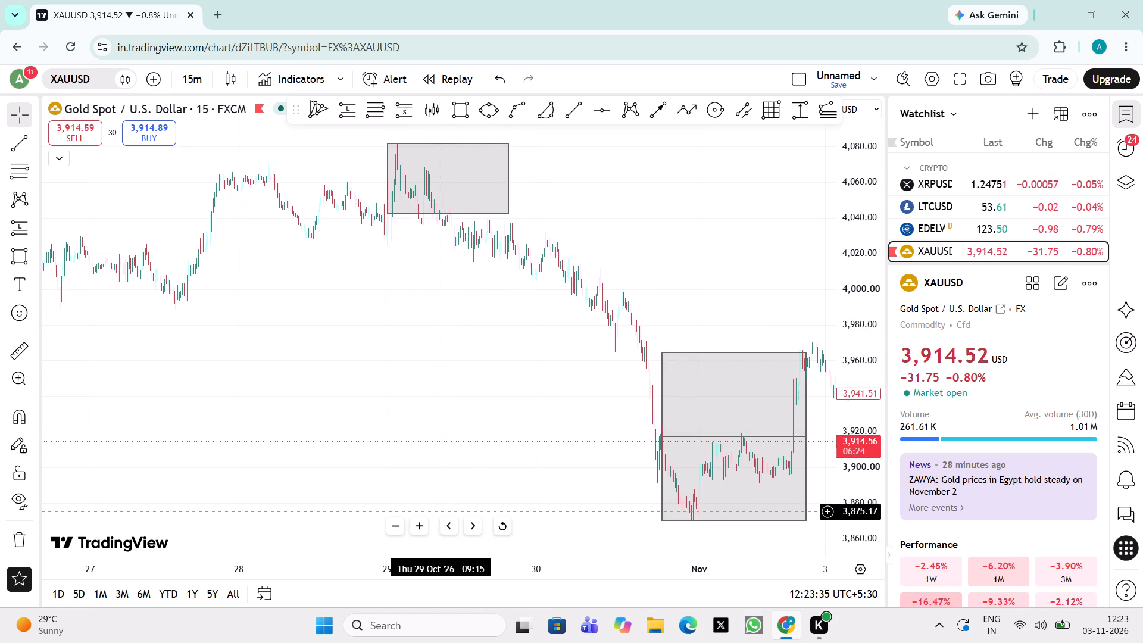
left_click_drag(508, 193, 545, 183)
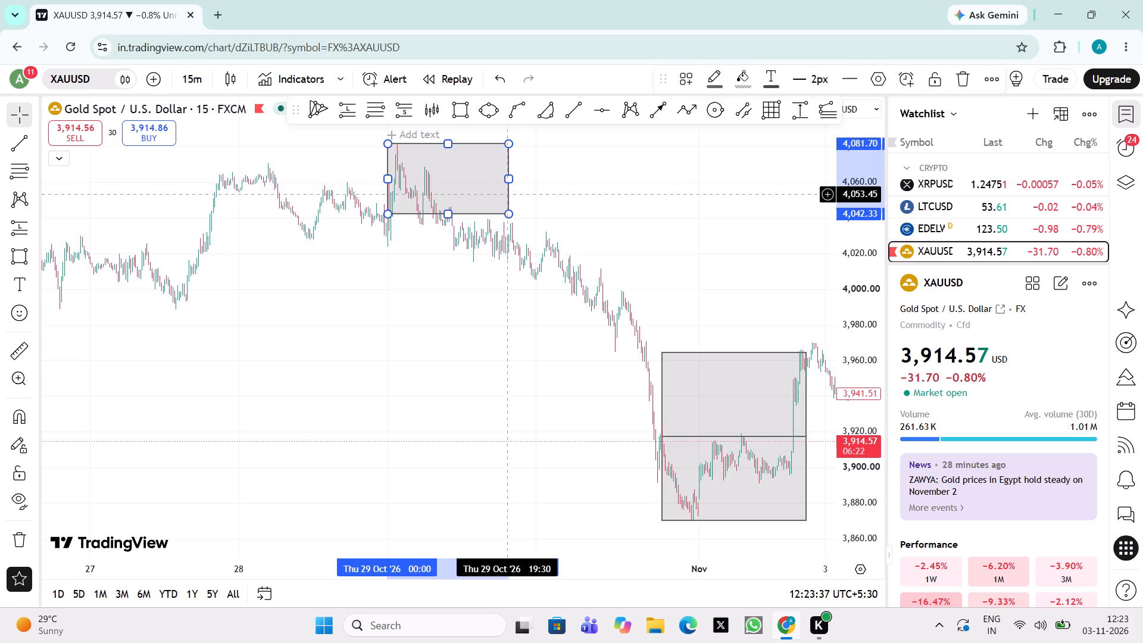
left_click_drag(545, 183, 888, 382)
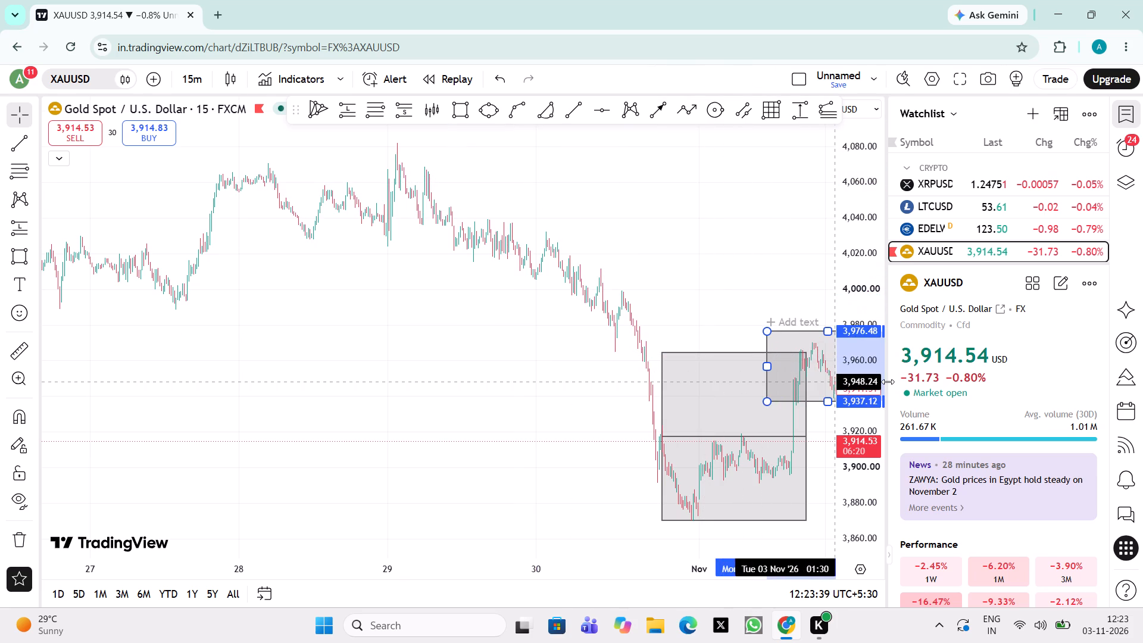
left_click_drag(888, 382, 894, 402)
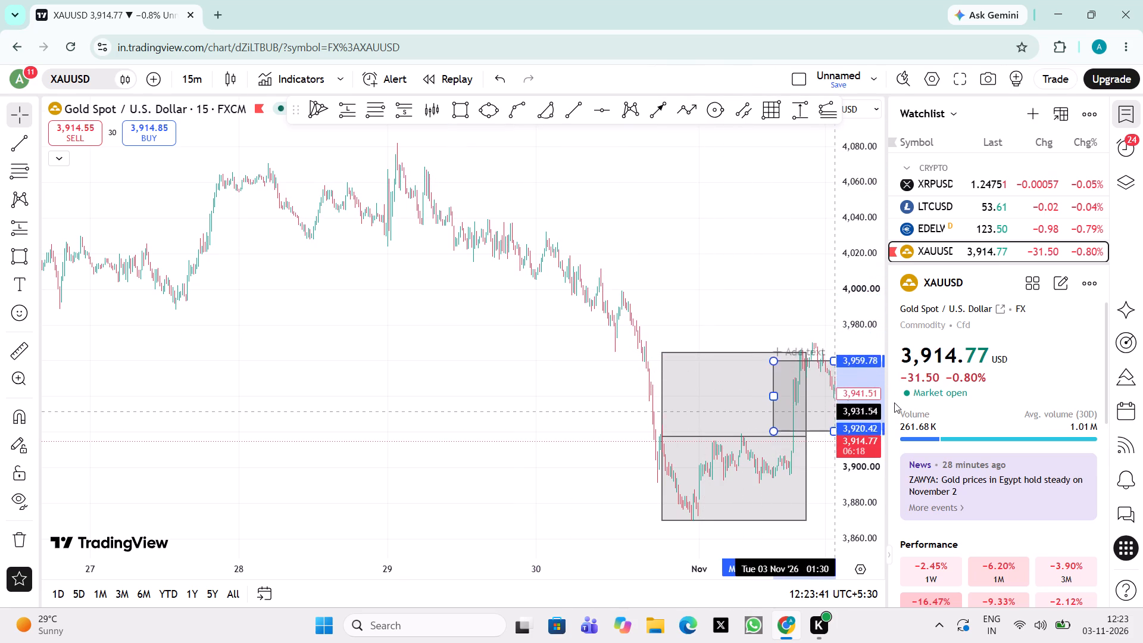
left_click_drag(894, 402, 911, 392)
Examine the decline since the 3 November high against the moved rectangle and the two stacked rectangles.
left_click_drag(750, 250, 529, 192)
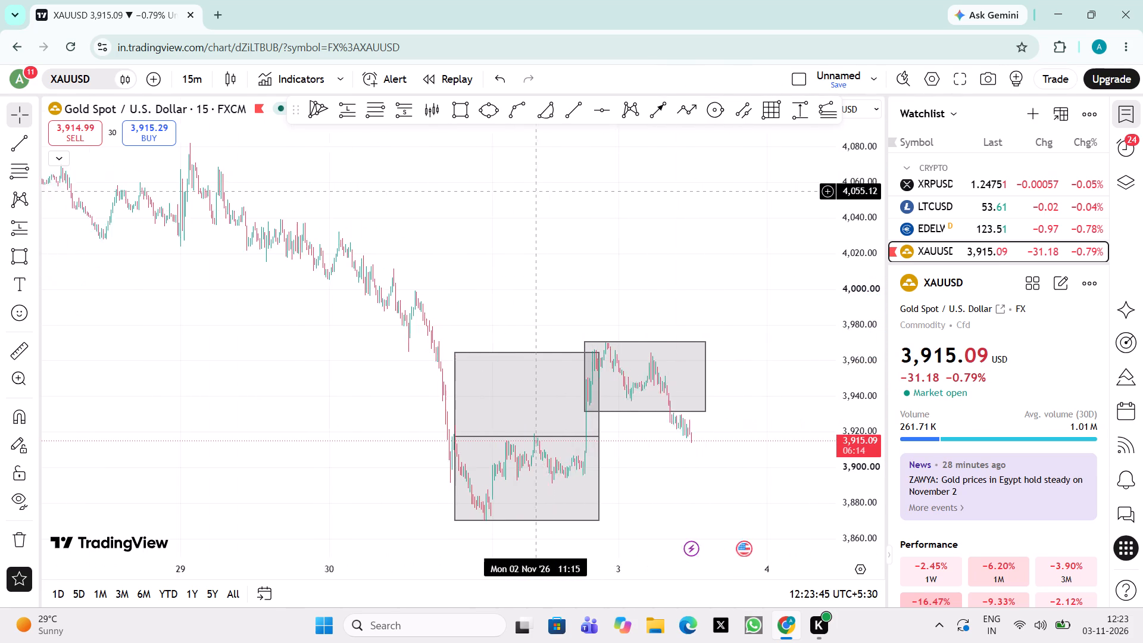
left_click_drag(529, 192, 500, 197)
left_click_drag(857, 413, 861, 356)
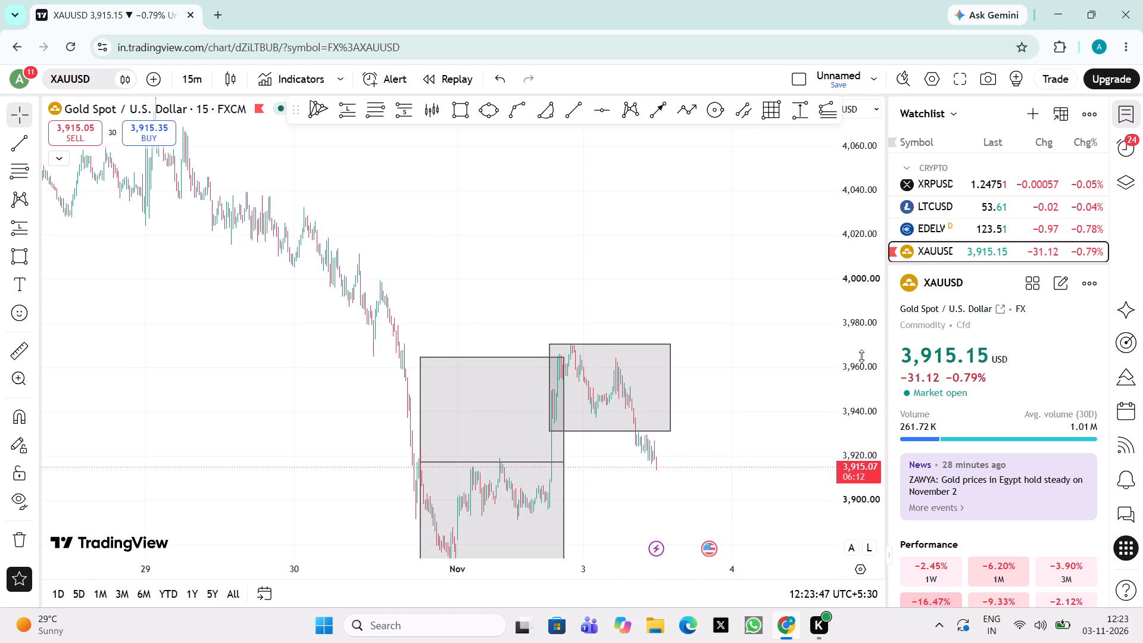
double_click(420, 523)
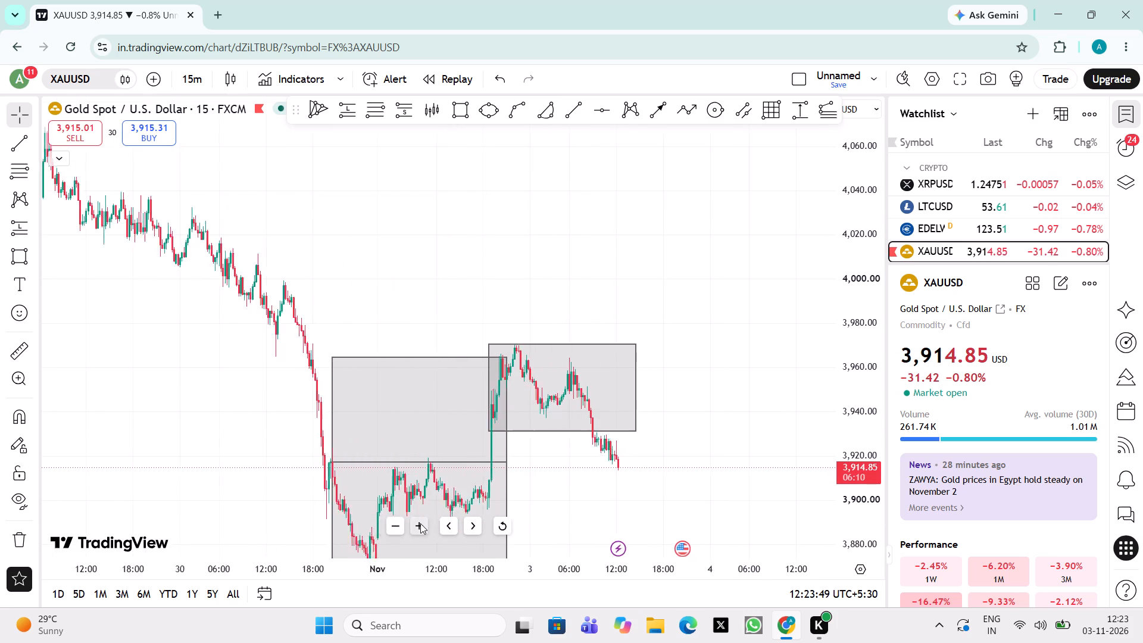
left_click_drag(505, 500, 579, 401)
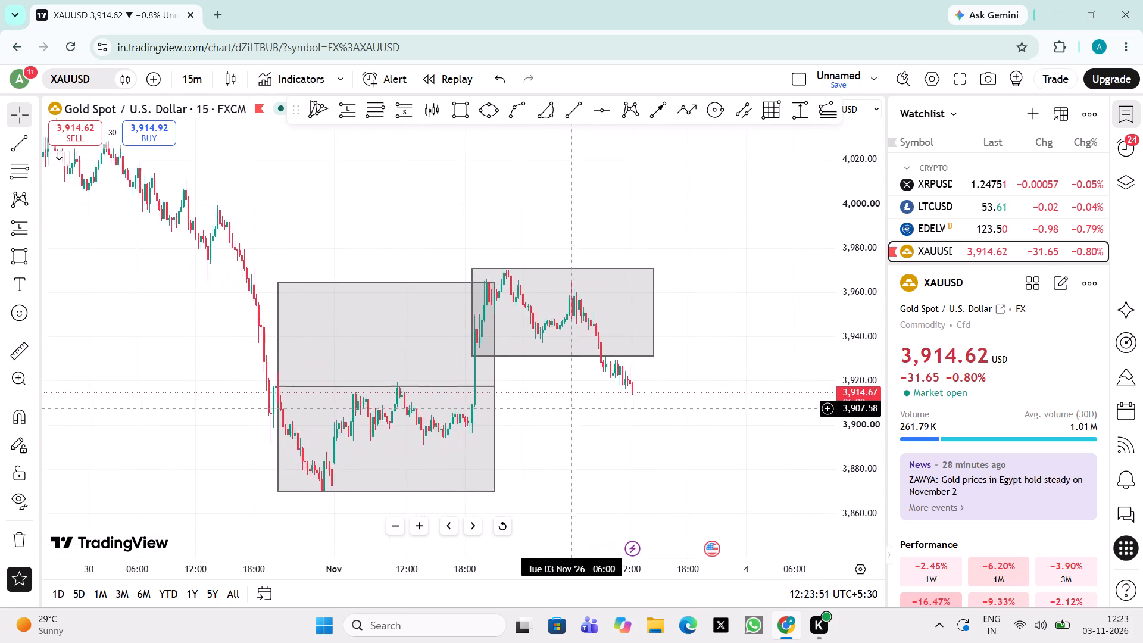
left_click_drag(579, 401, 580, 400)
left_click_drag(842, 451, 843, 423)
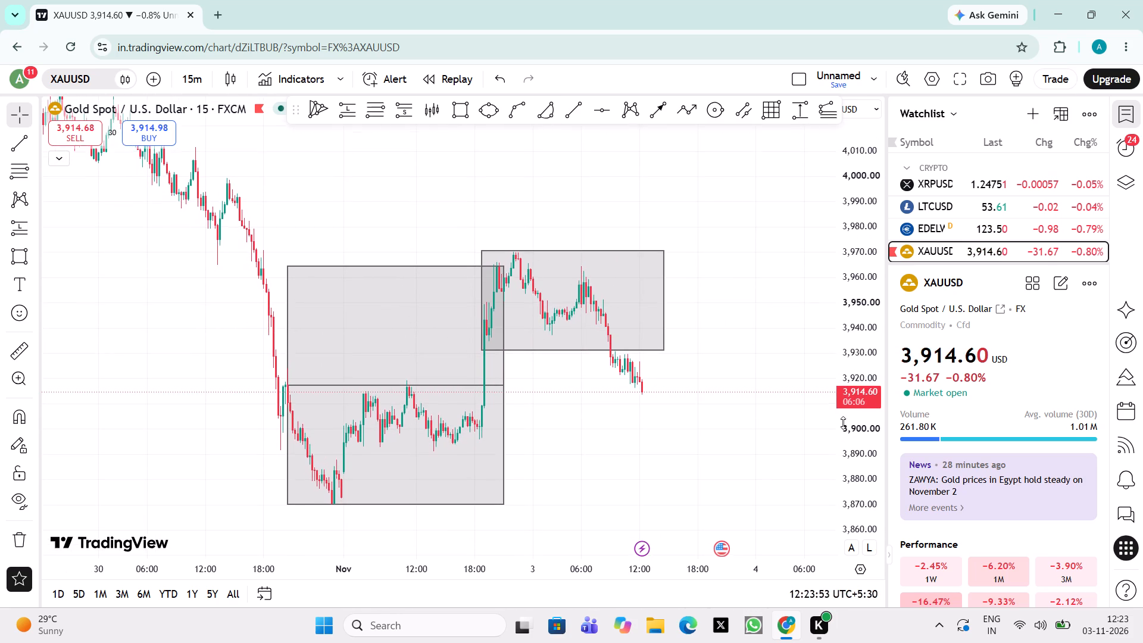
left_click_drag(843, 423, 843, 419)
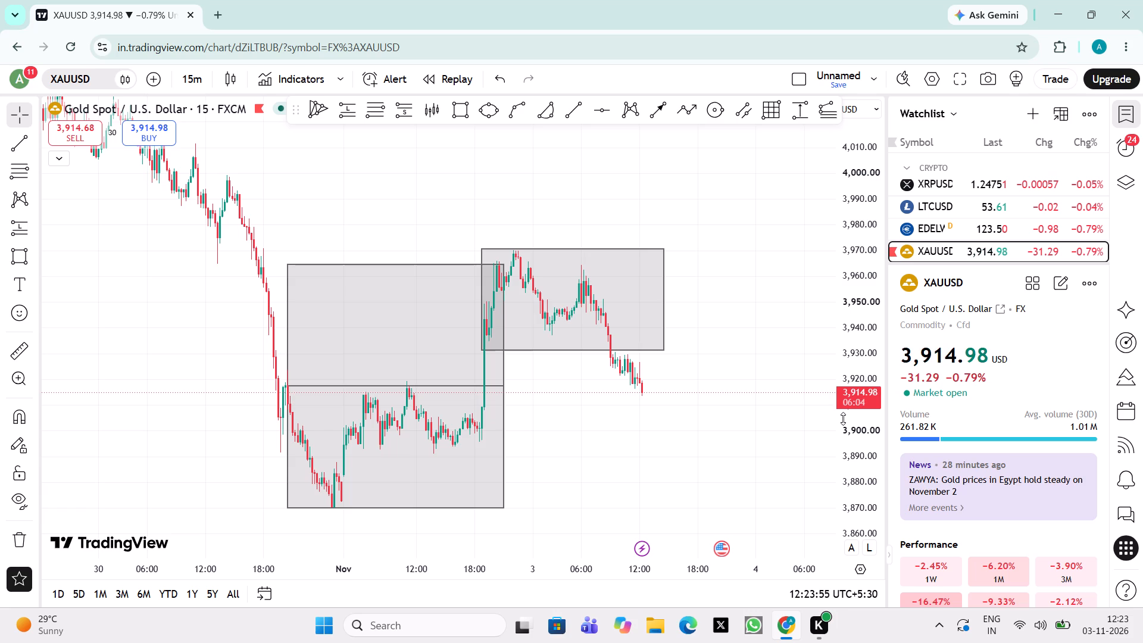
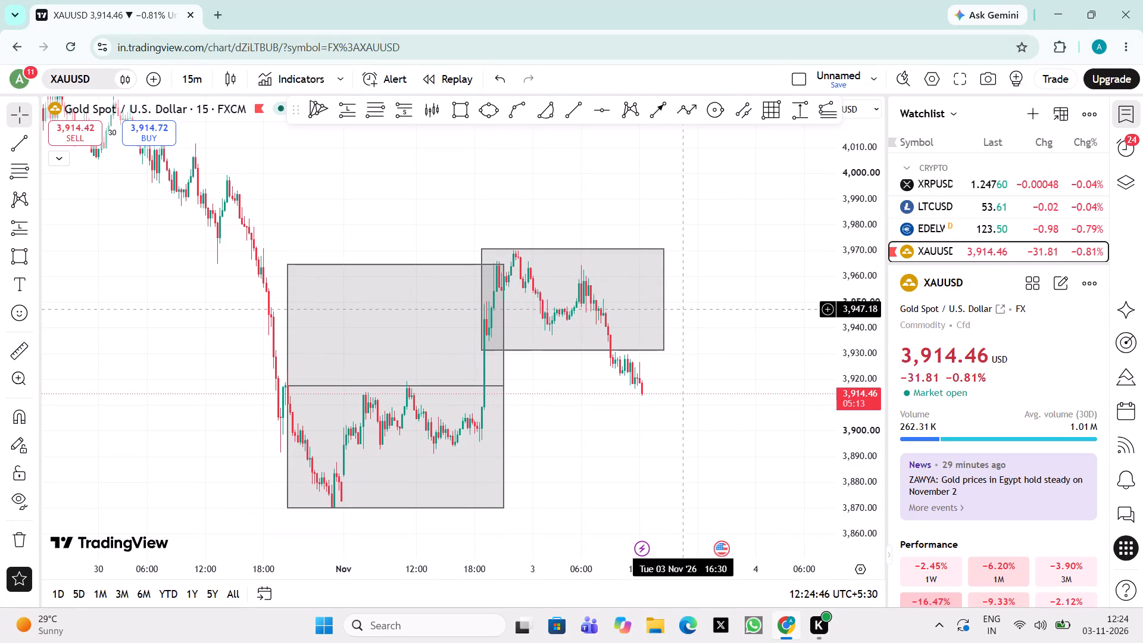
Shift the rectangle over the 2–3 November high slightly later, starting at 2 November 19:30 and spanning about 3,930.70 to 3,970.06.
left_click_drag(661, 306, 664, 311)
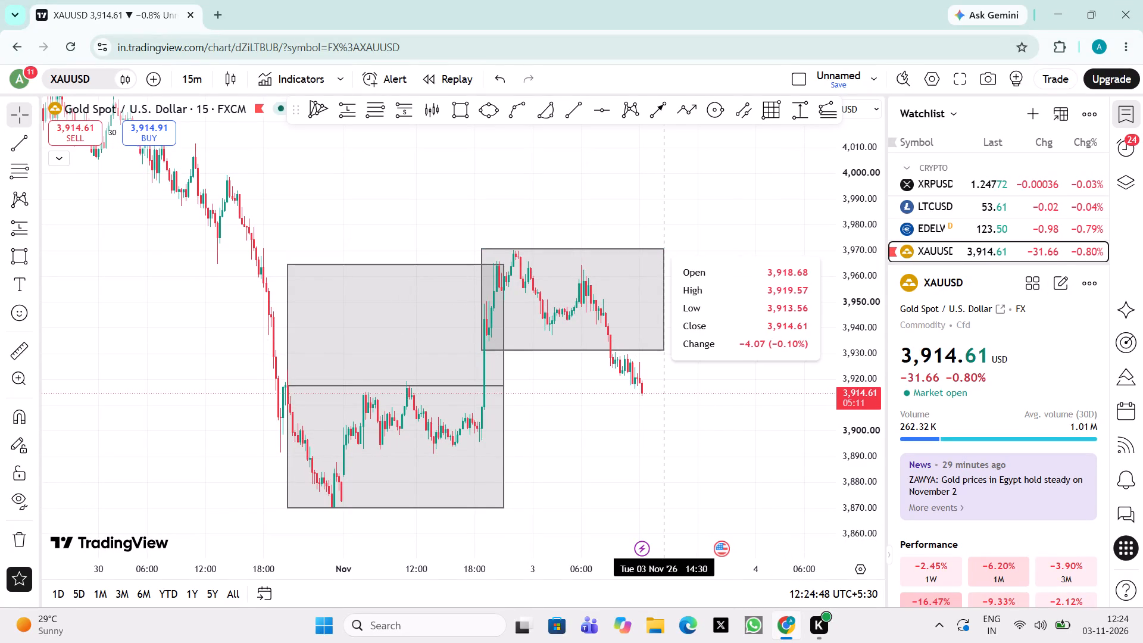
left_click_drag(664, 311, 665, 313)
left_click_drag(665, 313, 672, 314)
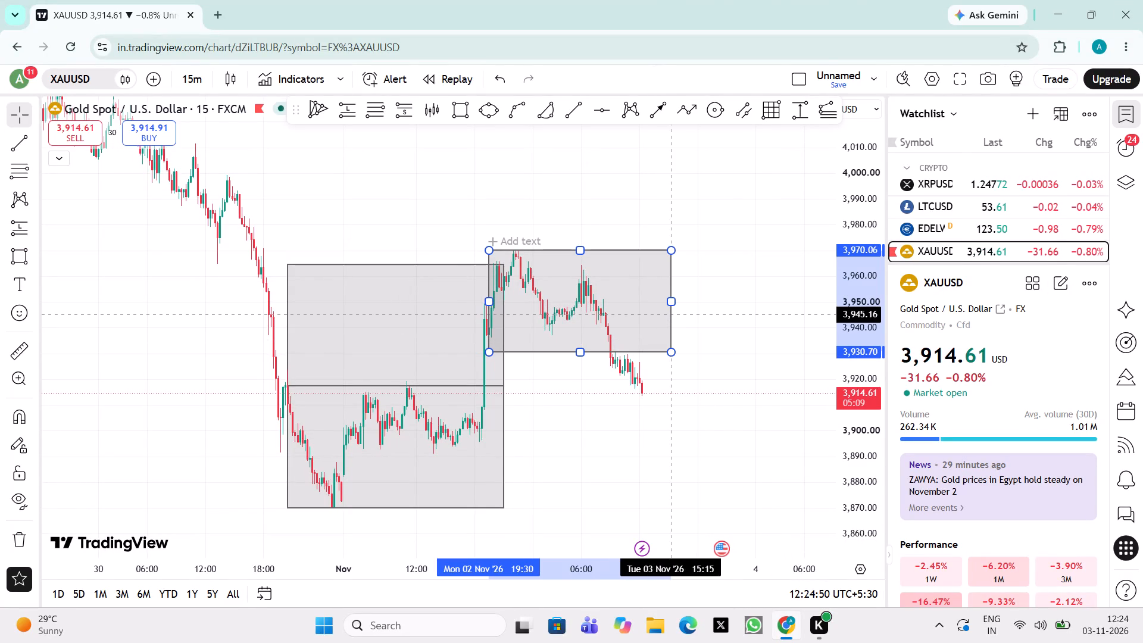
left_click_drag(672, 314, 672, 314)
Examine the 28–30 October price swings and the decline leading into the marked November rectangles.
left_click_drag(733, 327, 910, 430)
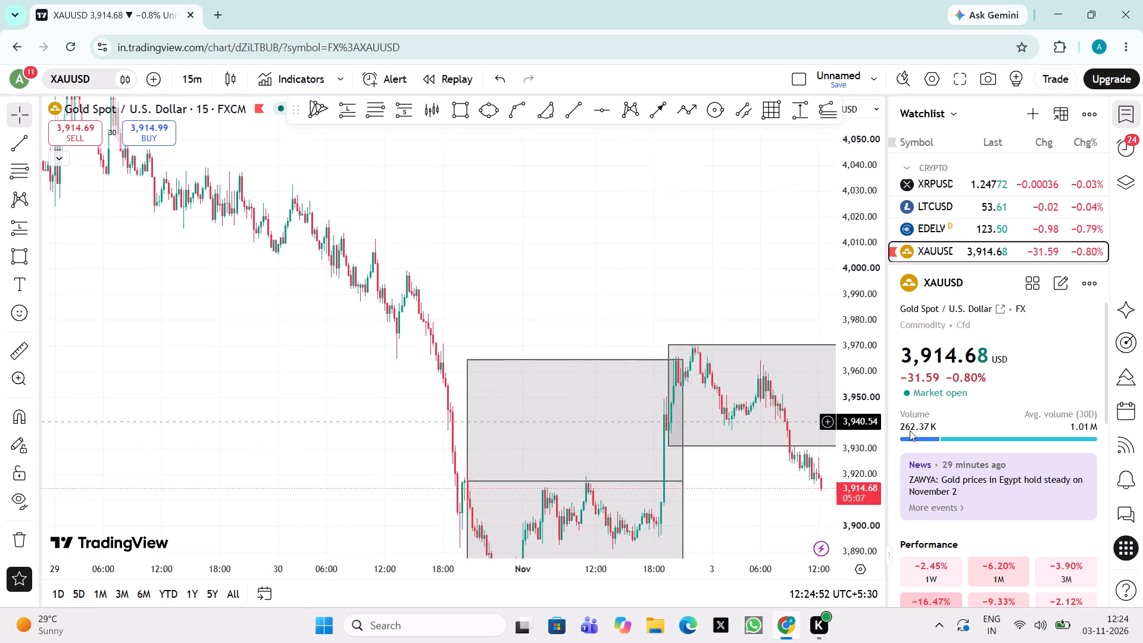
left_click_drag(910, 430, 964, 510)
left_click_drag(436, 344, 755, 340)
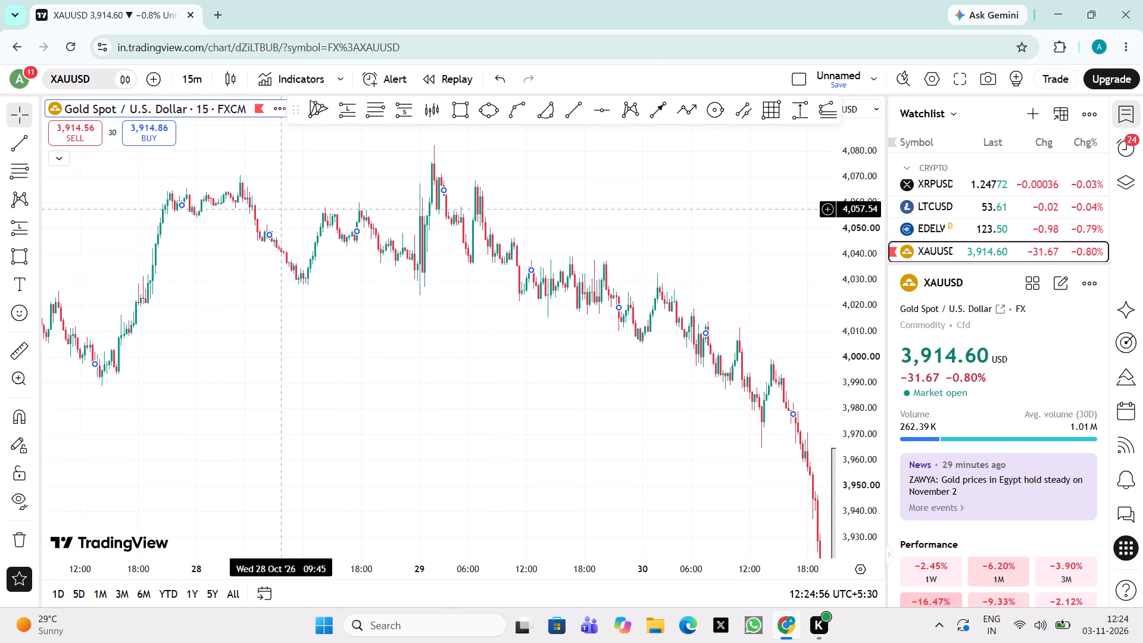
left_click_drag(374, 314, 38, 267)
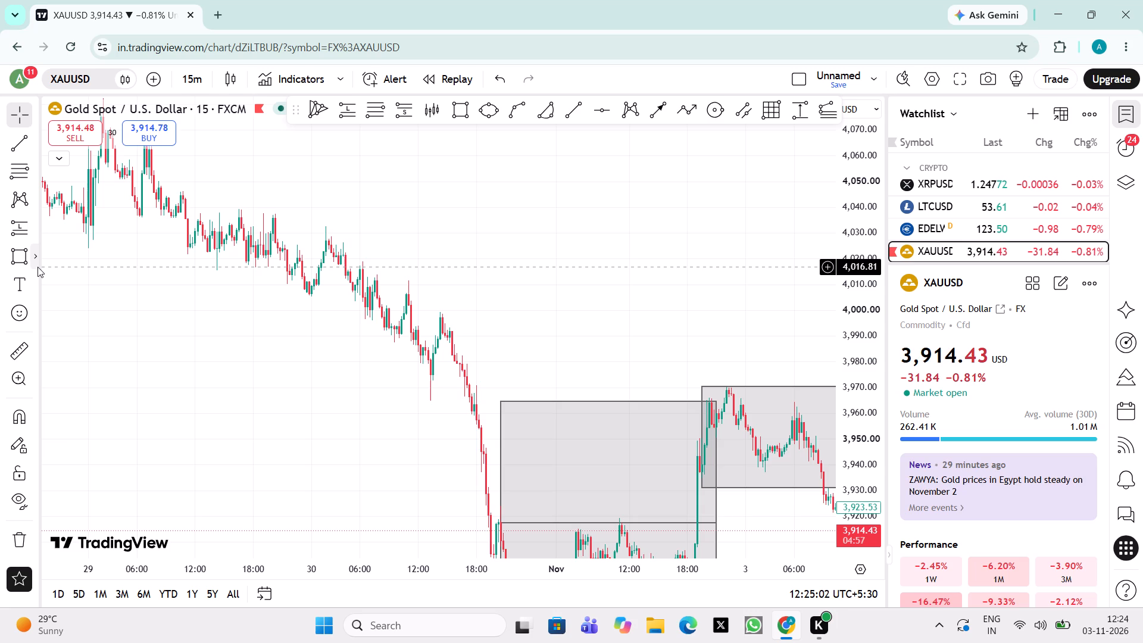
left_click_drag(38, 267, 374, 272)
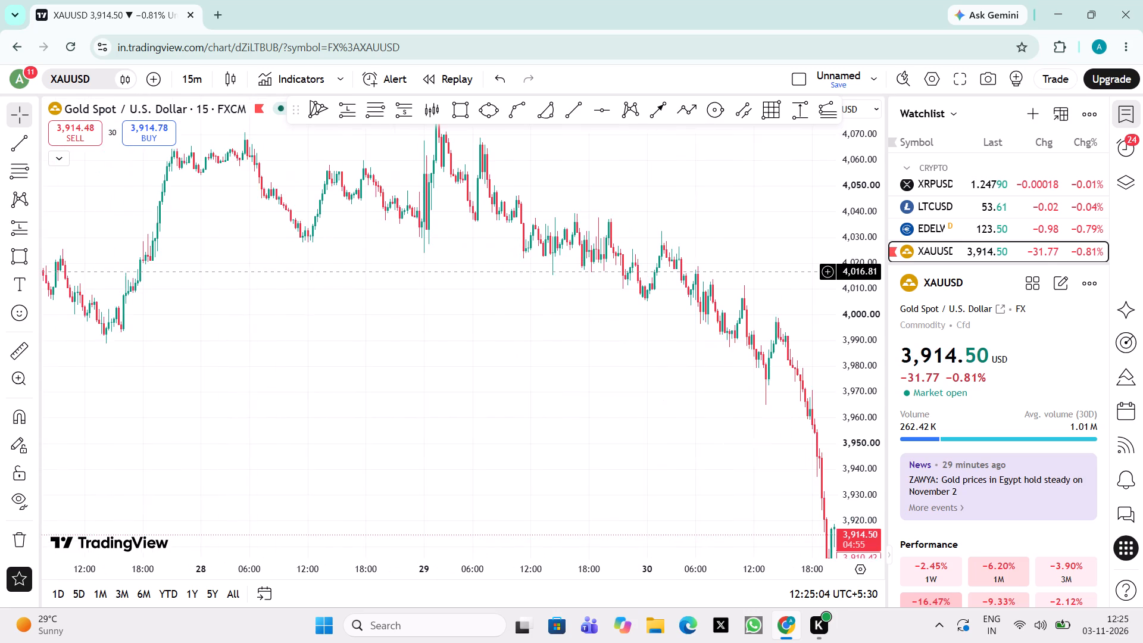
left_click_drag(374, 272, 374, 274)
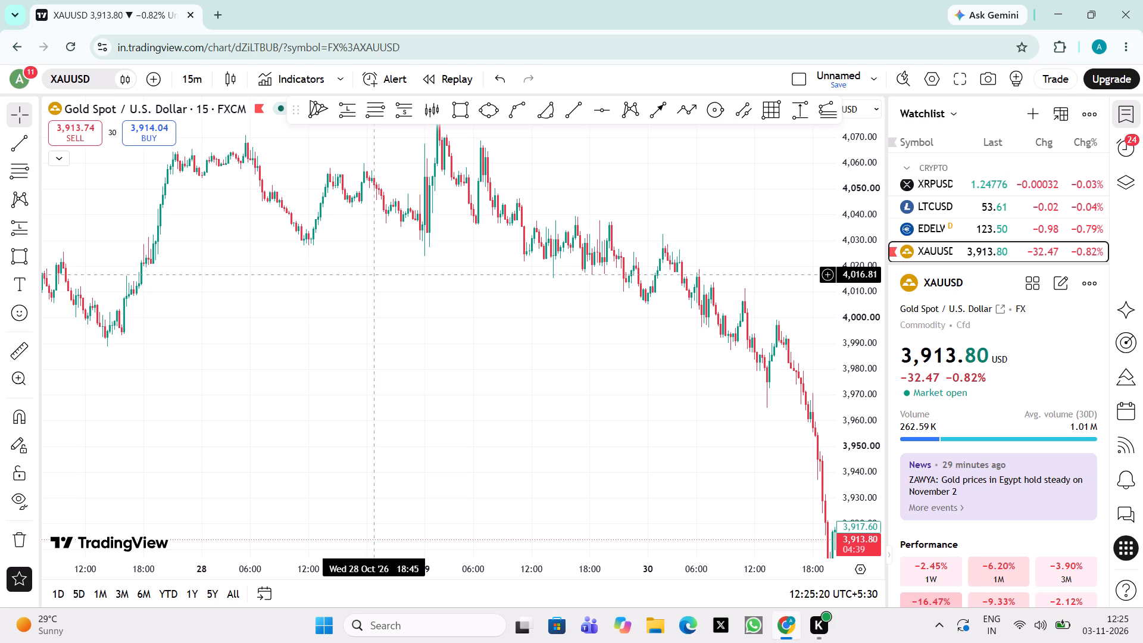
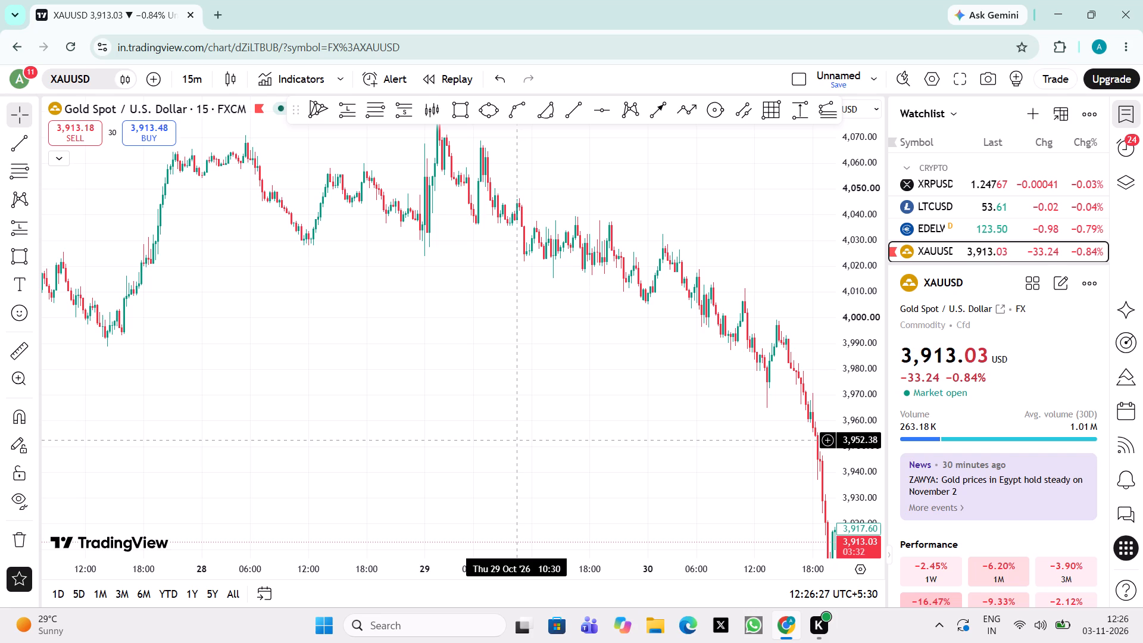
Examine the 27–30 October price swings and the decline leading into the rectangles around the early-November price action.
left_click_drag(567, 436, 461, 482)
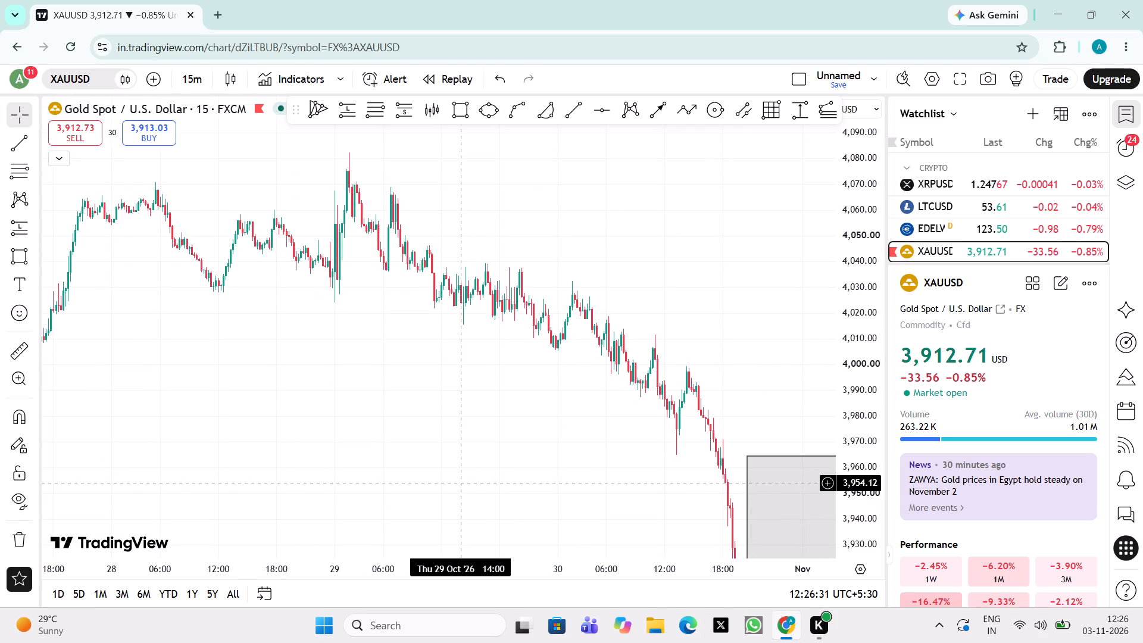
left_click_drag(461, 482, 338, 385)
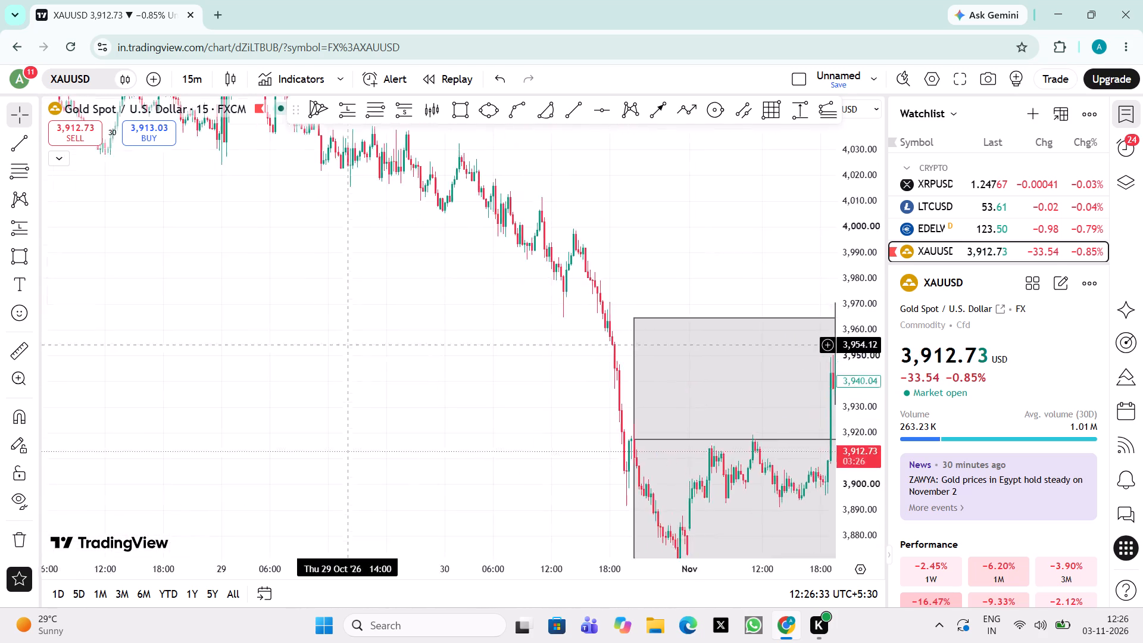
left_click_drag(338, 385, 492, 516)
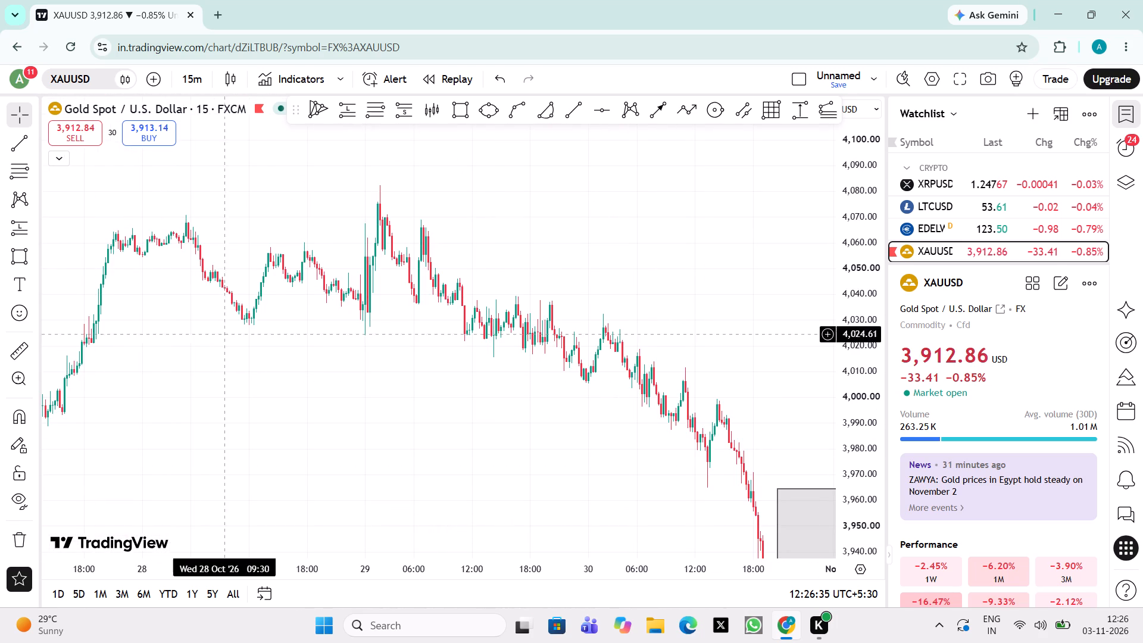
left_click_drag(158, 448, 295, 405)
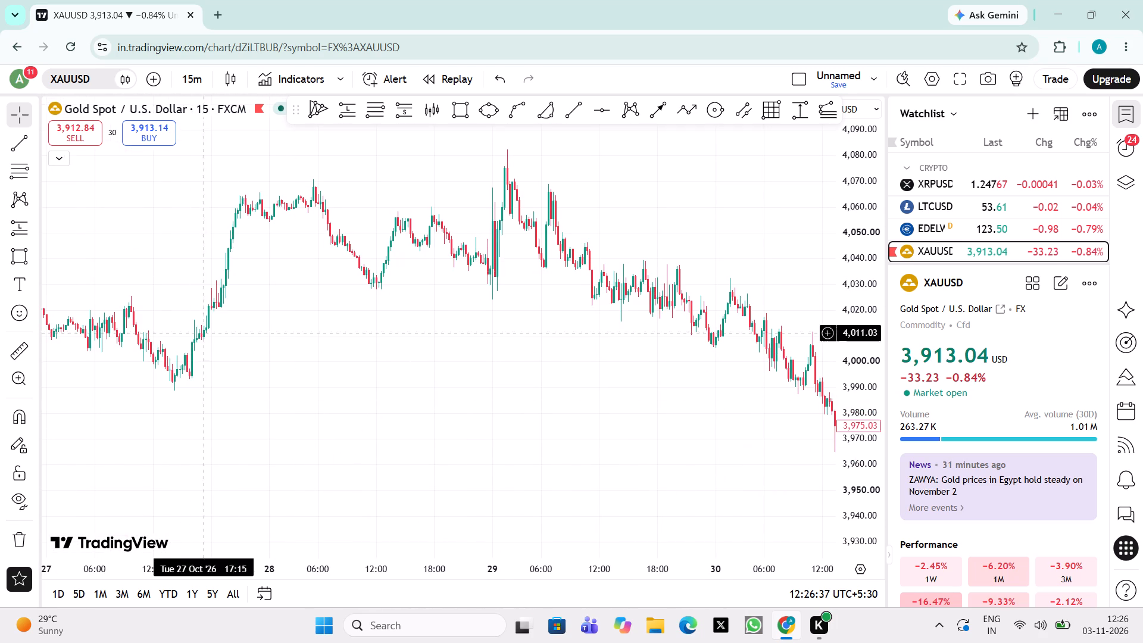
left_click_drag(349, 358, 34, 156)
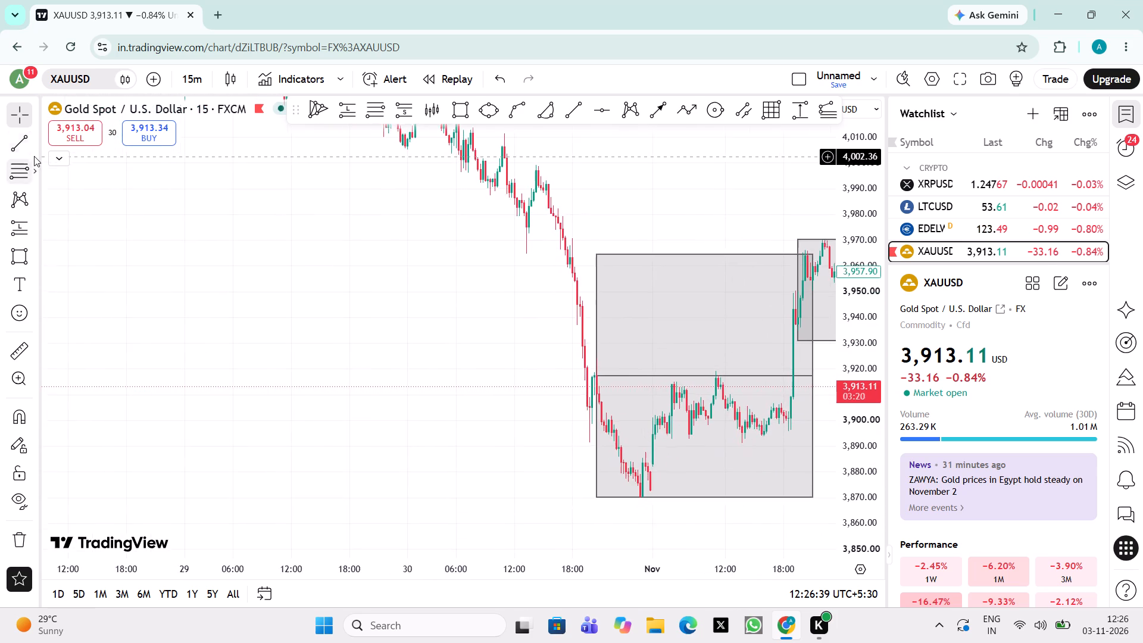
left_click_drag(34, 156, 0, 204)
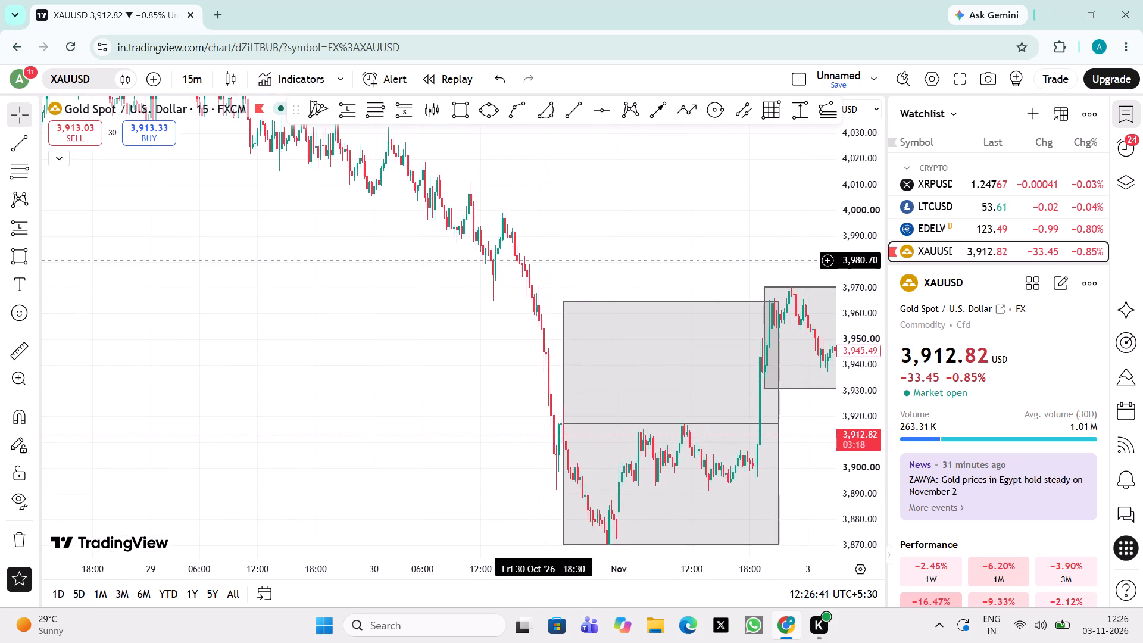
left_click_drag(544, 260, 199, 189)
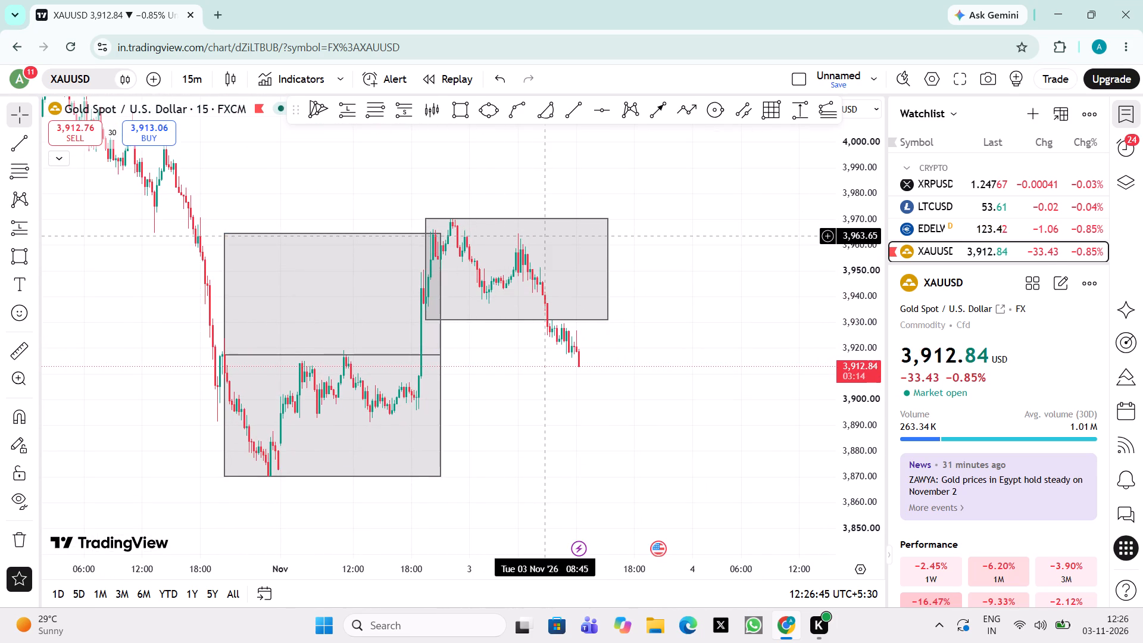
left_click_drag(570, 382, 812, 536)
left_click_drag(300, 372, 530, 401)
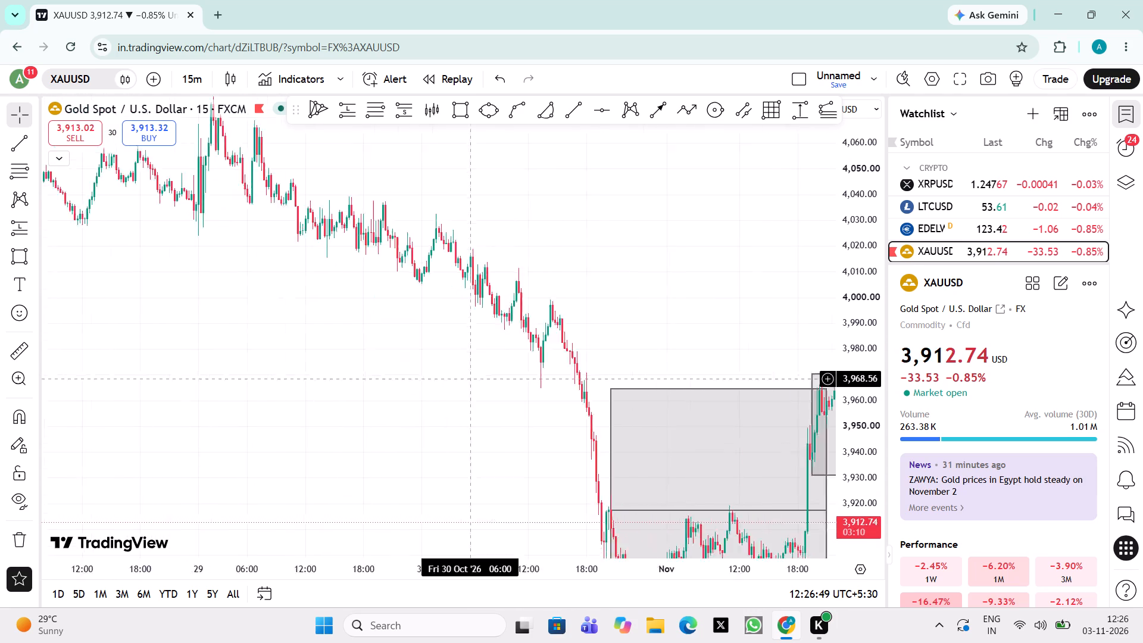
left_click_drag(530, 401, 558, 475)
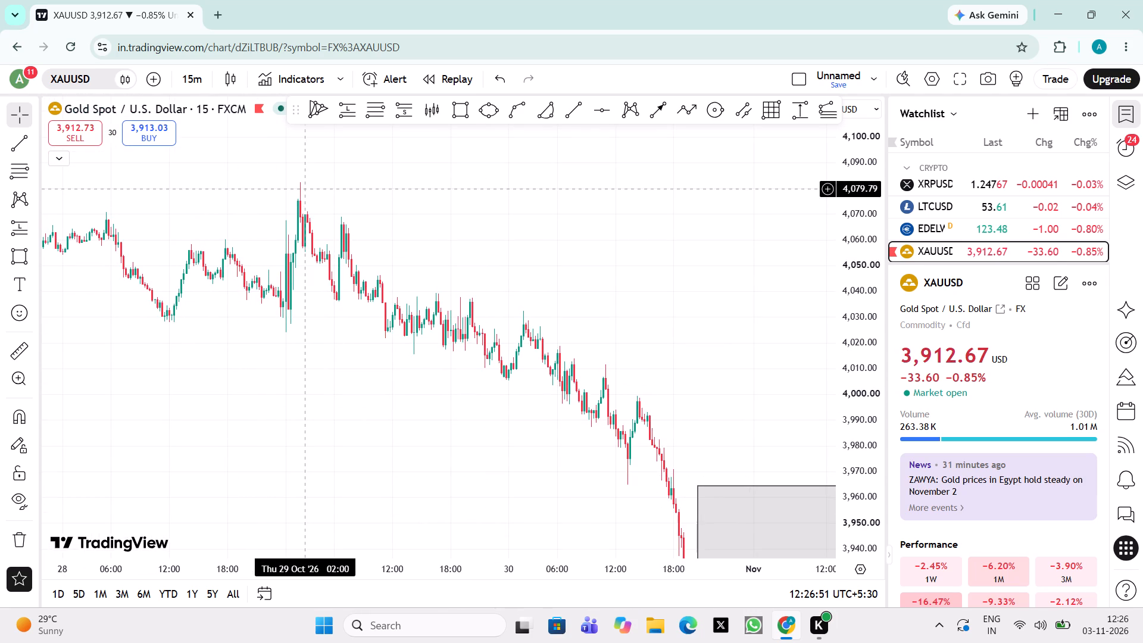
left_click_drag(222, 355, 375, 352)
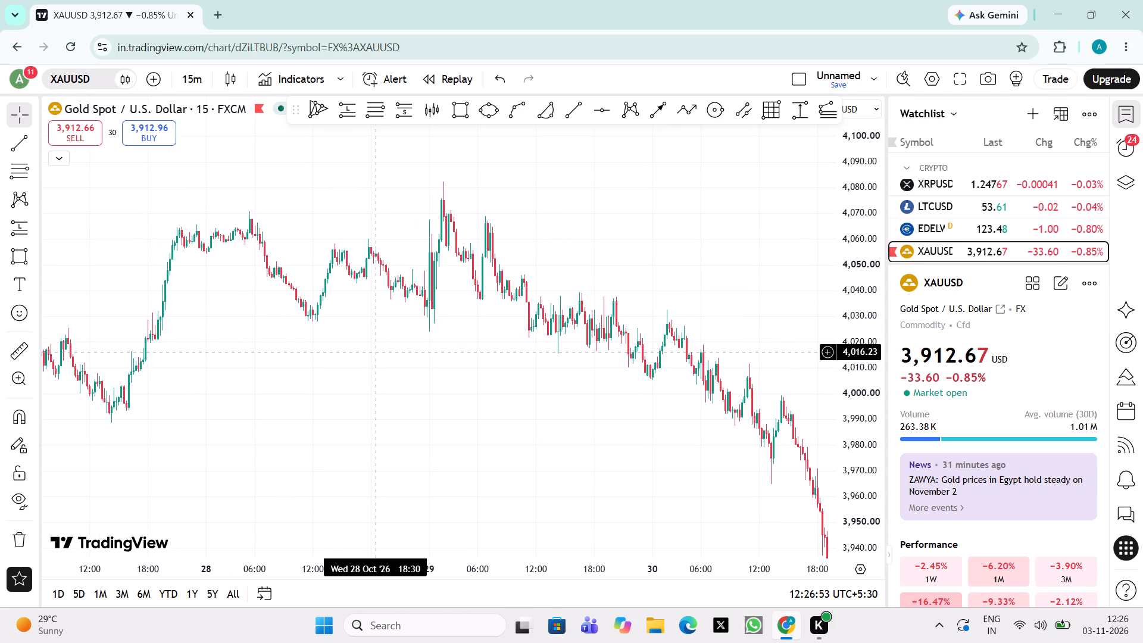
left_click_drag(483, 377, 253, 320)
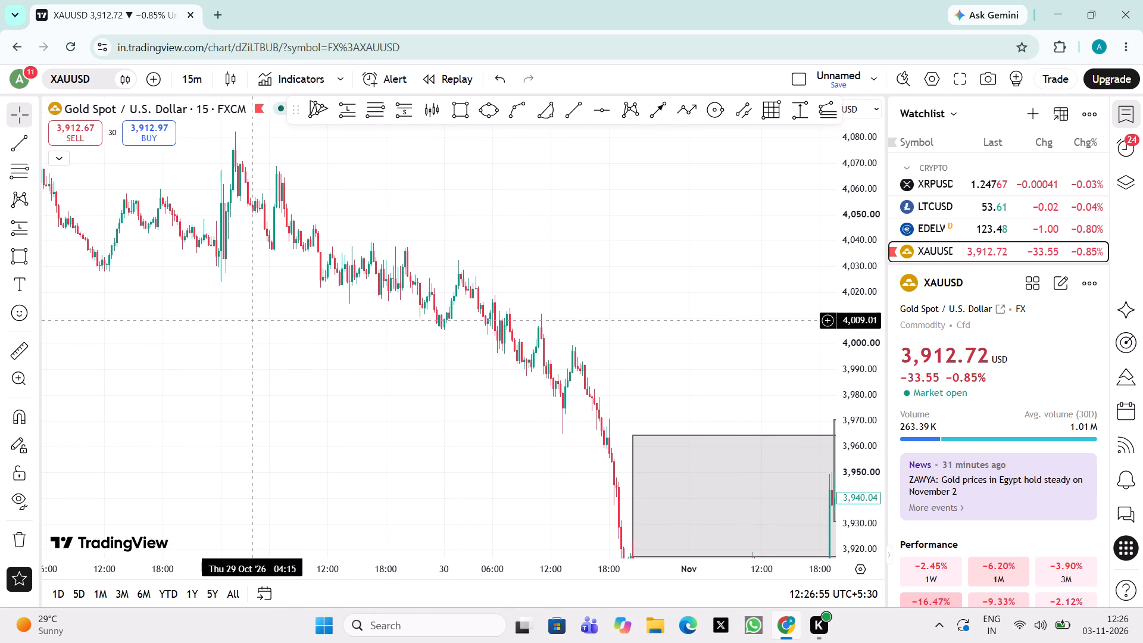
left_click_drag(253, 320, 163, 295)
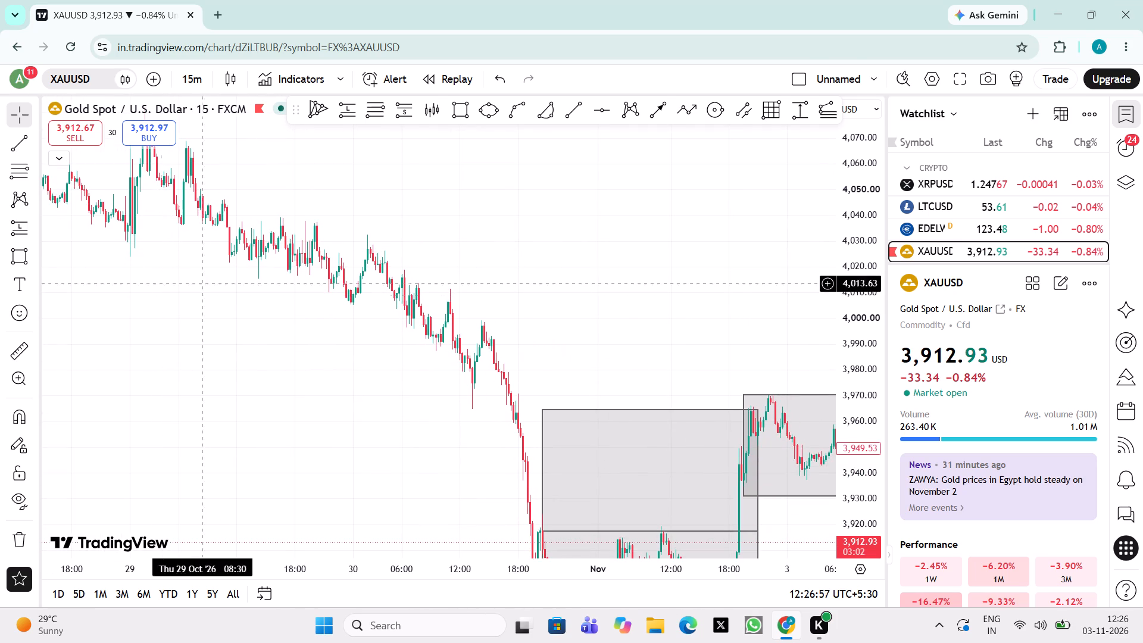
Clone the 2–3 November high's rectangle and place the copy directly below it, spanning about 3,891.69 to 3,931.06 from 2 November 19:30.
left_click_drag(492, 267, 194, 213)
left_click_drag(498, 246, 248, 133)
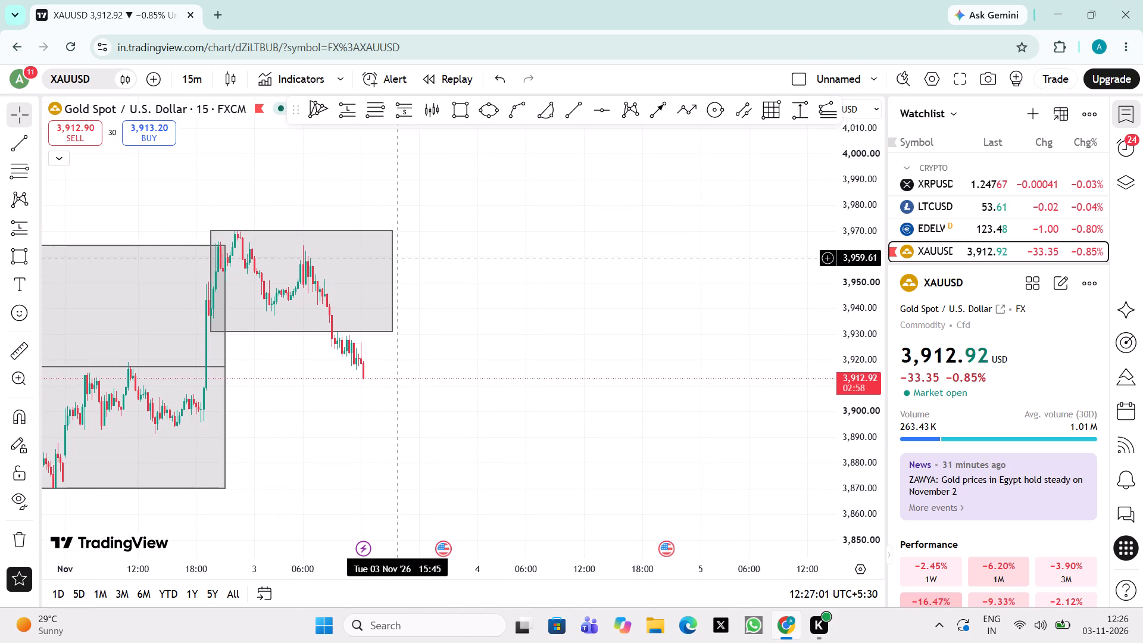
left_click(394, 258)
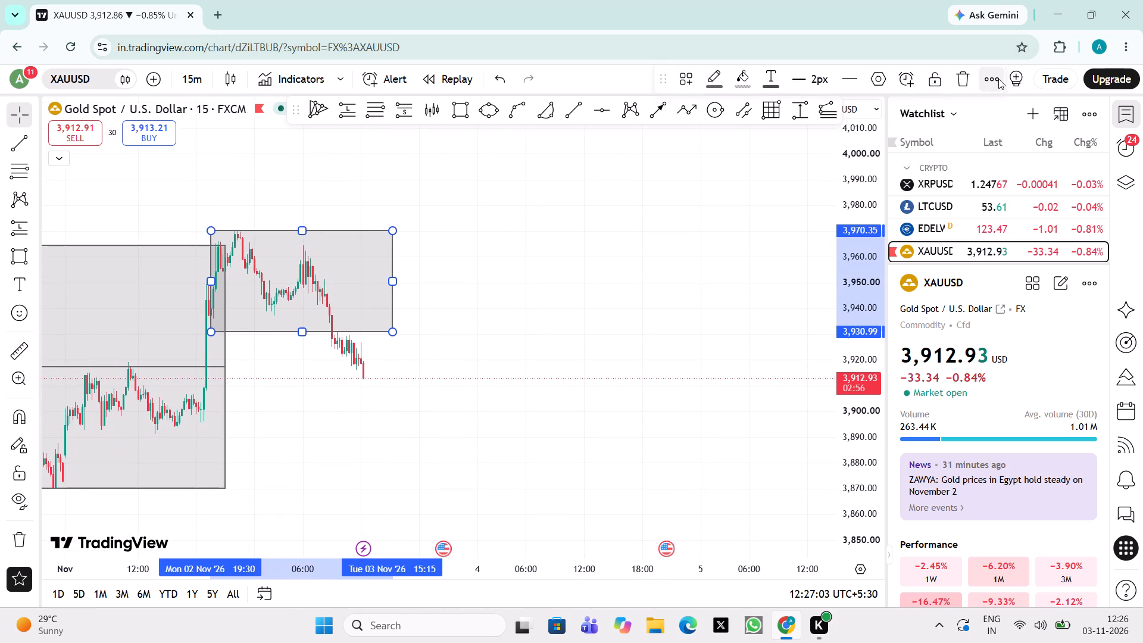
left_click(998, 79)
left_click(1022, 171)
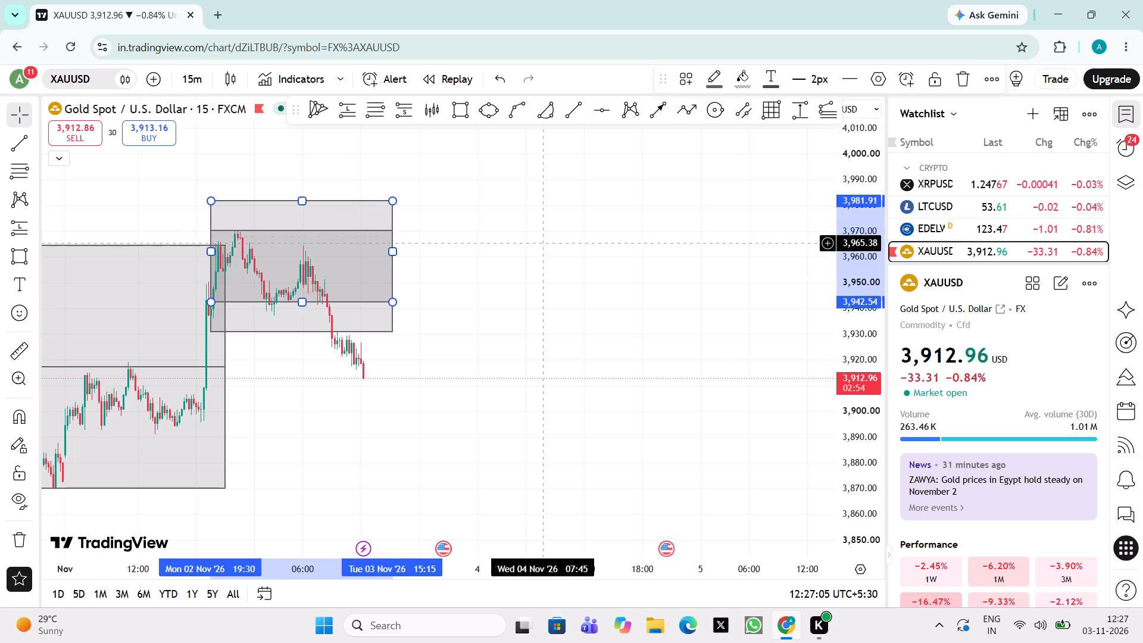
left_click_drag(355, 213, 355, 350)
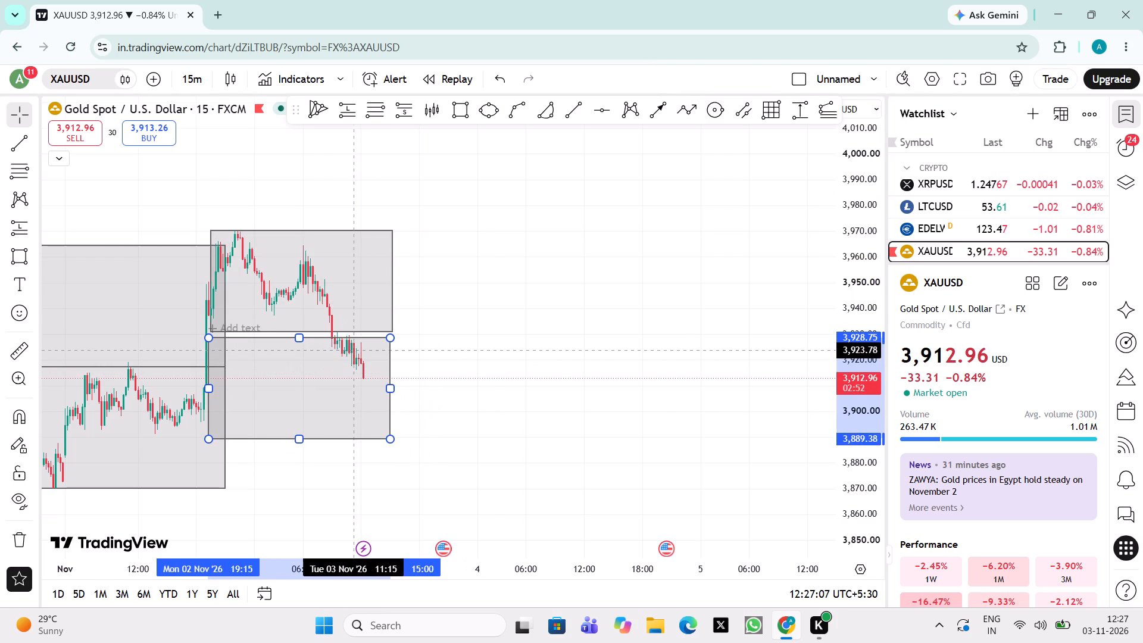
left_click_drag(355, 350, 357, 346)
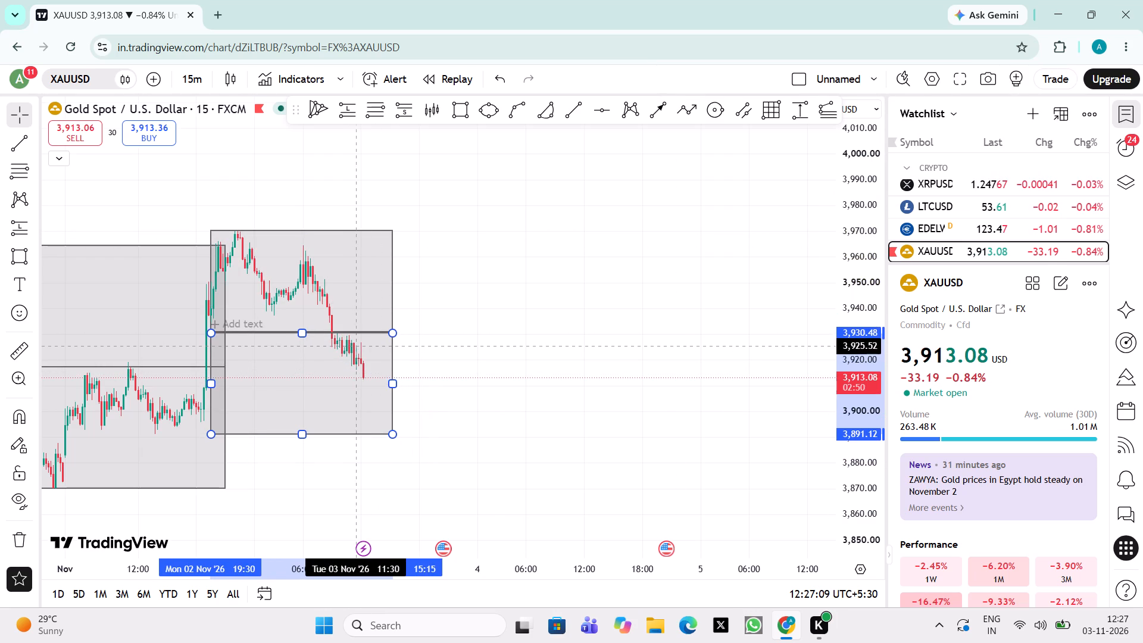
left_click_drag(357, 346, 357, 344)
Draw a Gann box from 3 November 10:15 at about 3,970.30 to 4 November 12:30 at about 3,891.71.
left_click_drag(442, 352, 433, 339)
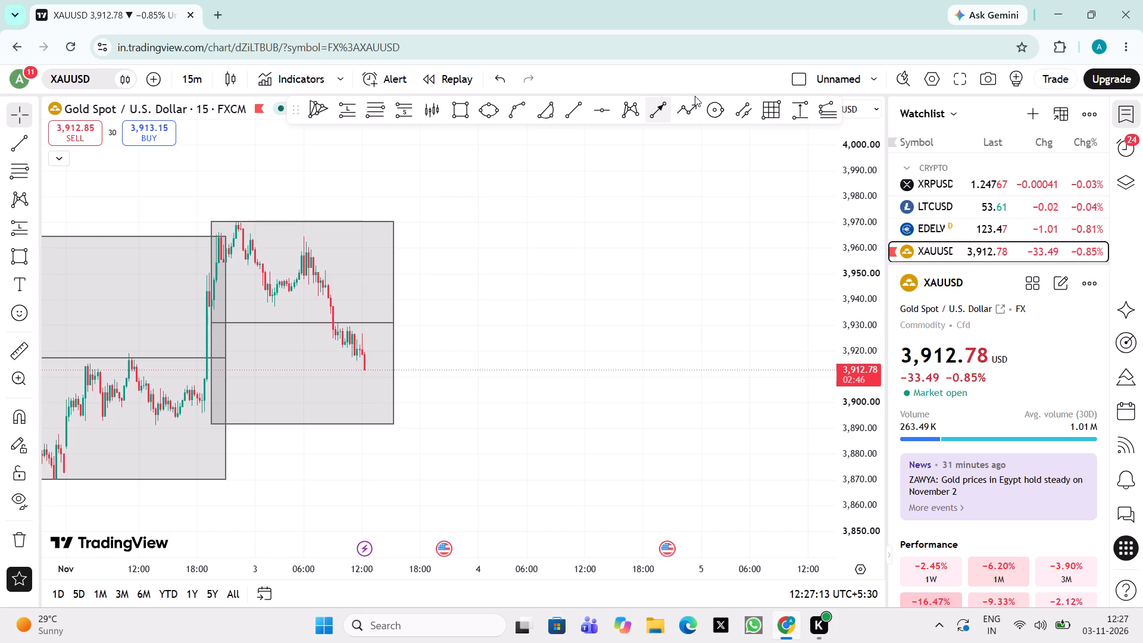
left_click(776, 106)
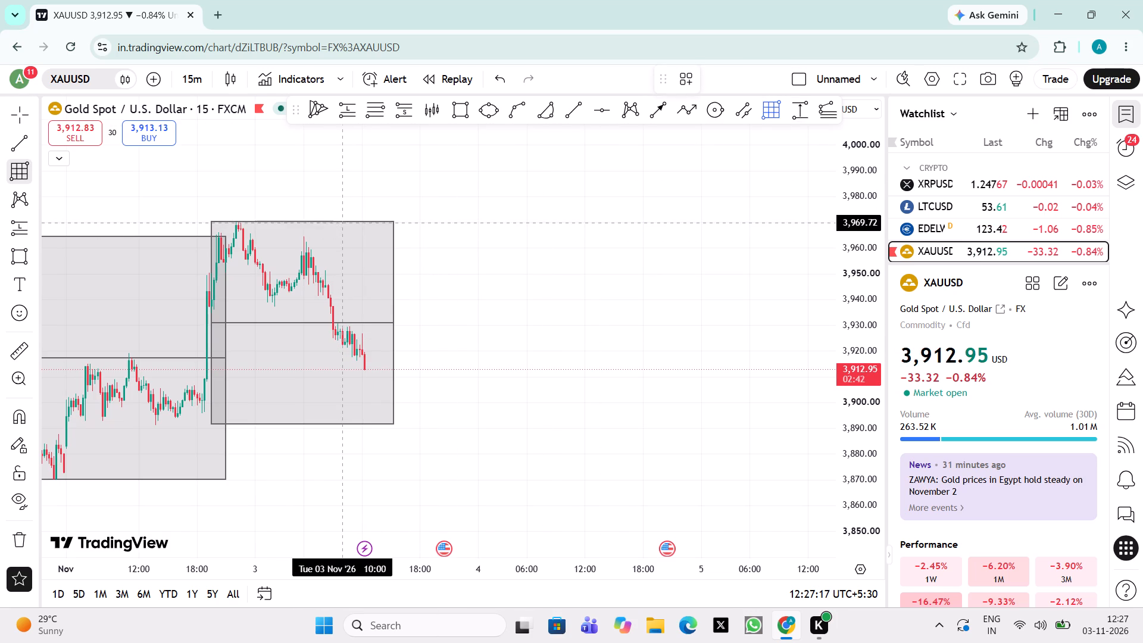
left_click_drag(344, 221, 518, 417)
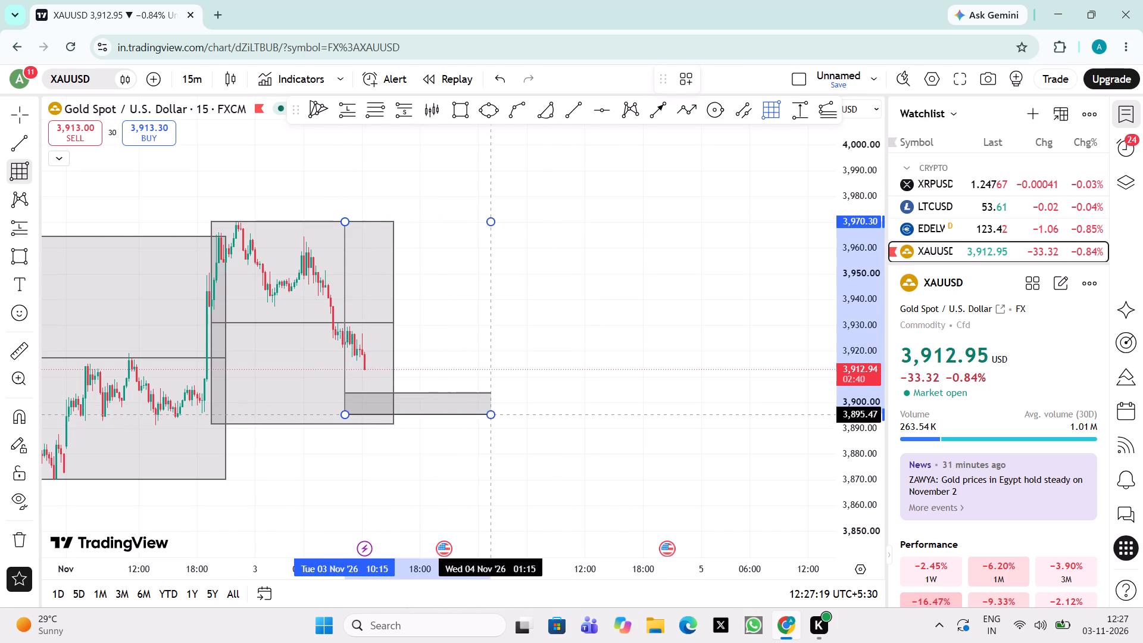
left_click_drag(518, 417, 563, 417)
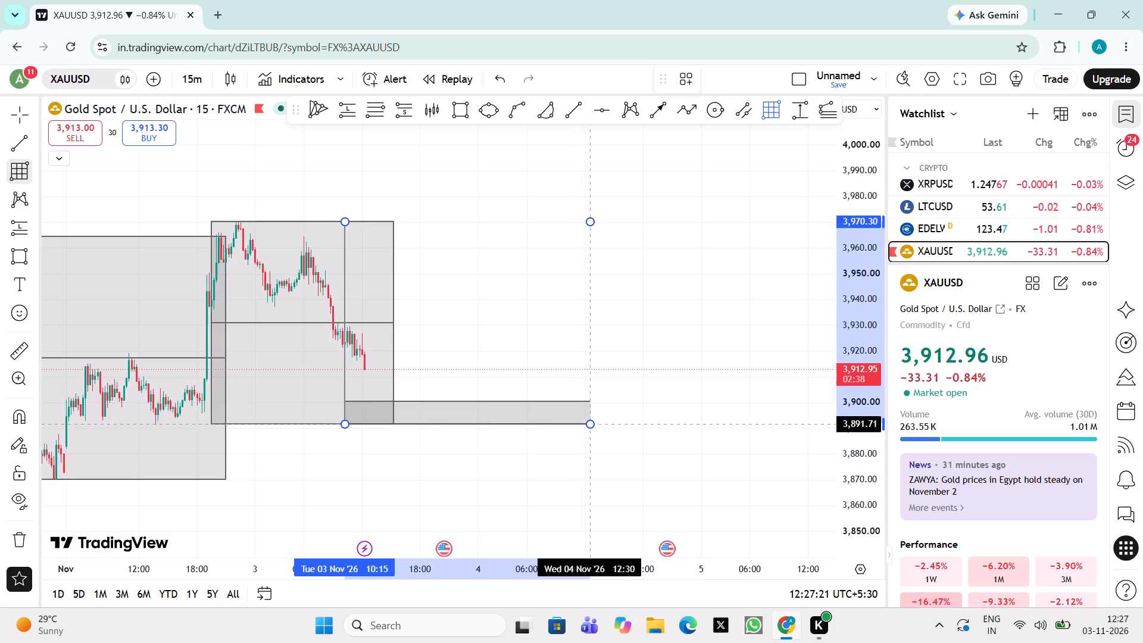
left_click(591, 424)
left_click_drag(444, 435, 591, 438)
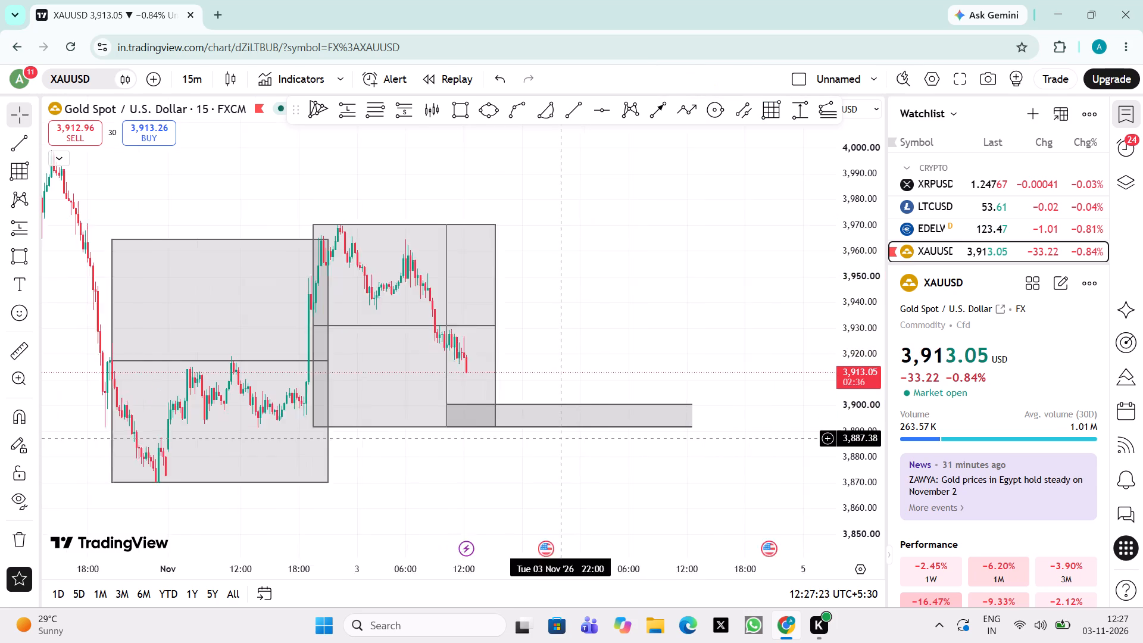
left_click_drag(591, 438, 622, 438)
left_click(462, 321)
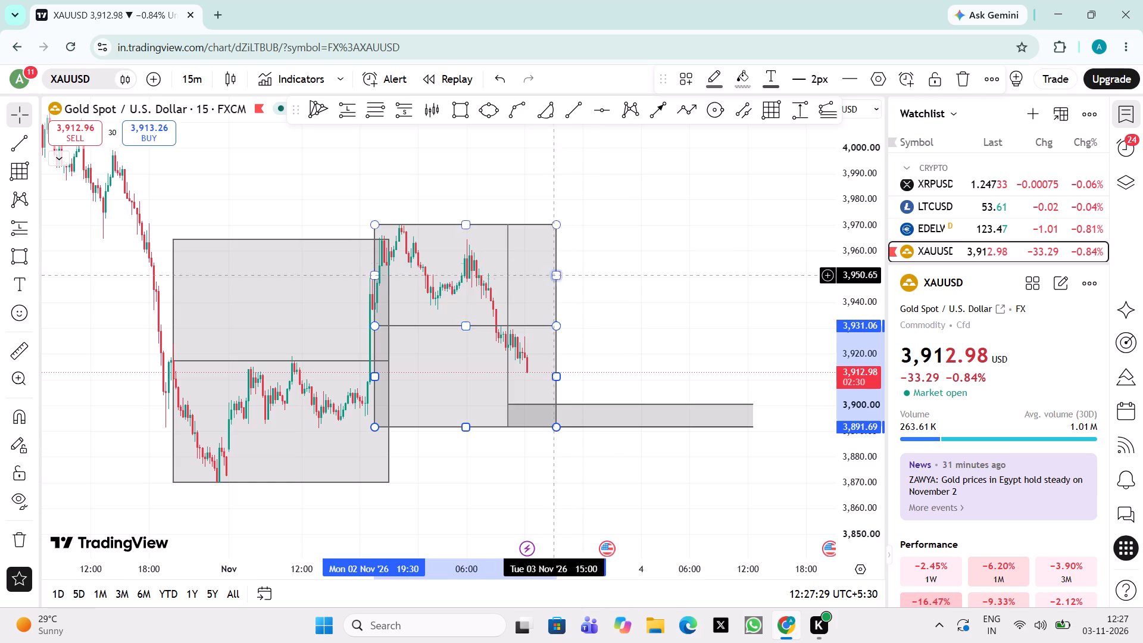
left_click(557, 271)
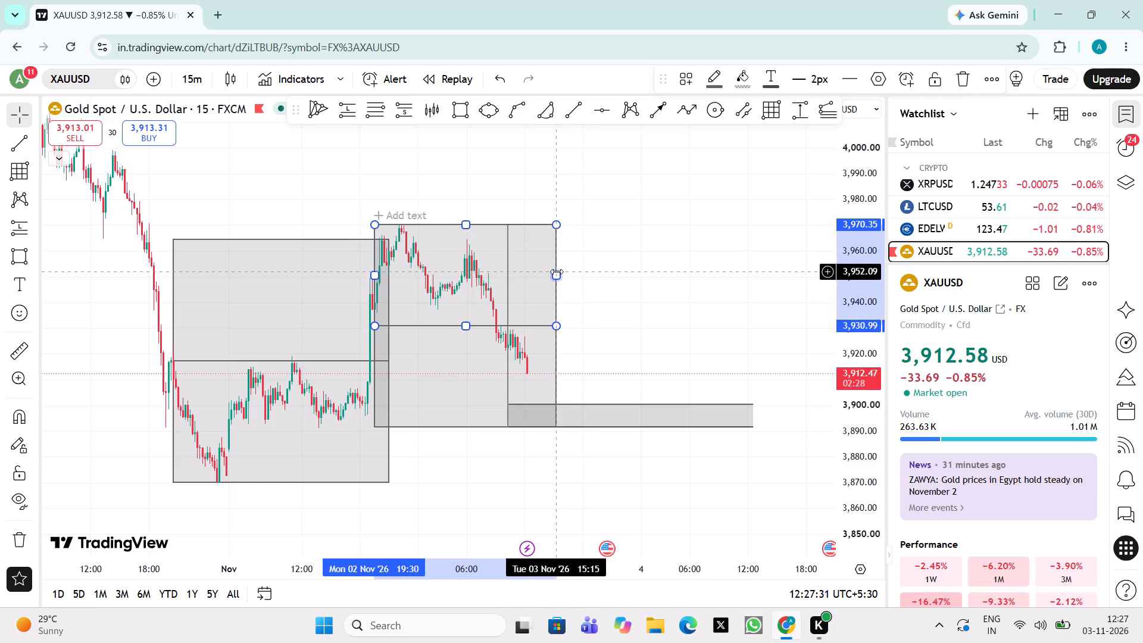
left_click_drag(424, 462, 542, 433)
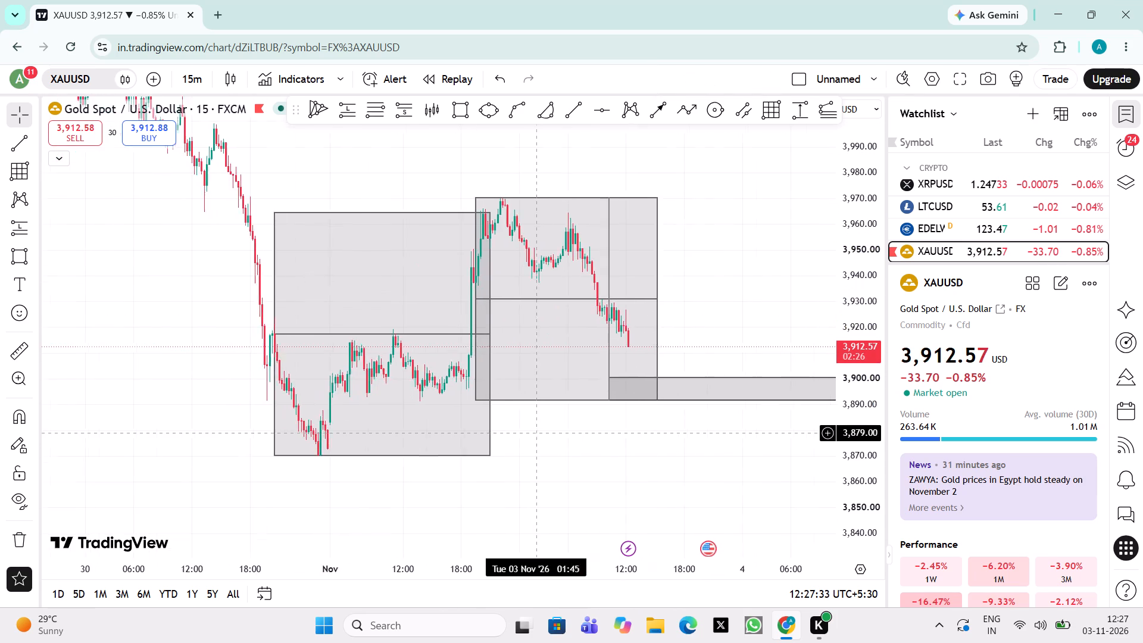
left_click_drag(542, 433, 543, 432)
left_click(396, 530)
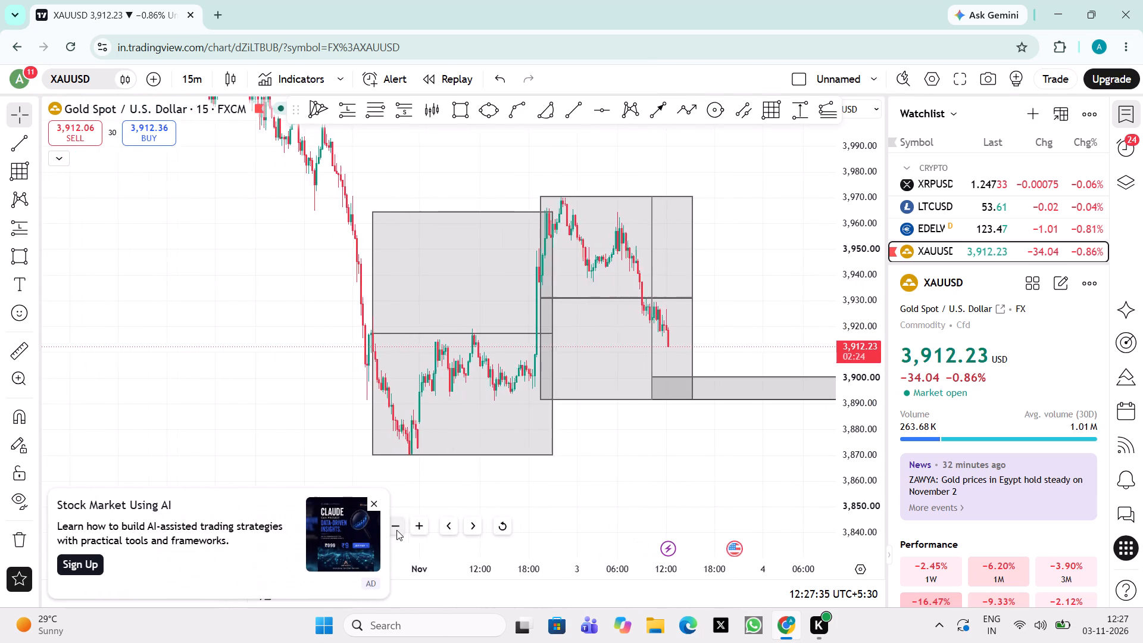
Dismiss the advertisement over the chart and the ad-free upgrade offer.
left_click(368, 504)
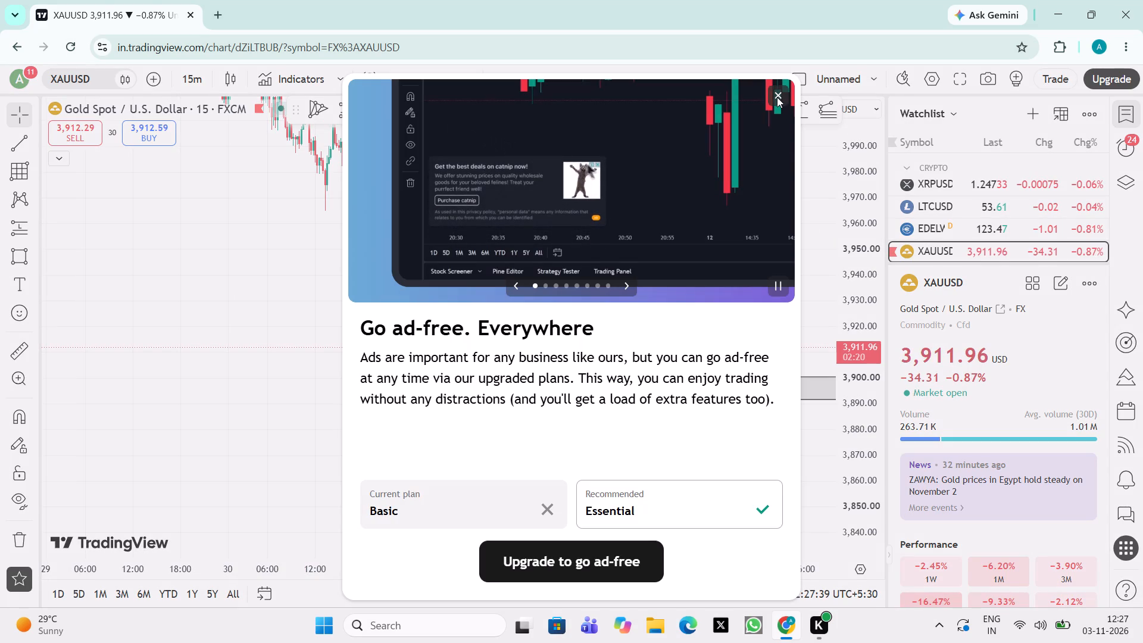
left_click(777, 98)
Examine the 27–30 October swings again and compare them with the stacked November rectangles and the Gann box.
left_click_drag(223, 327, 462, 401)
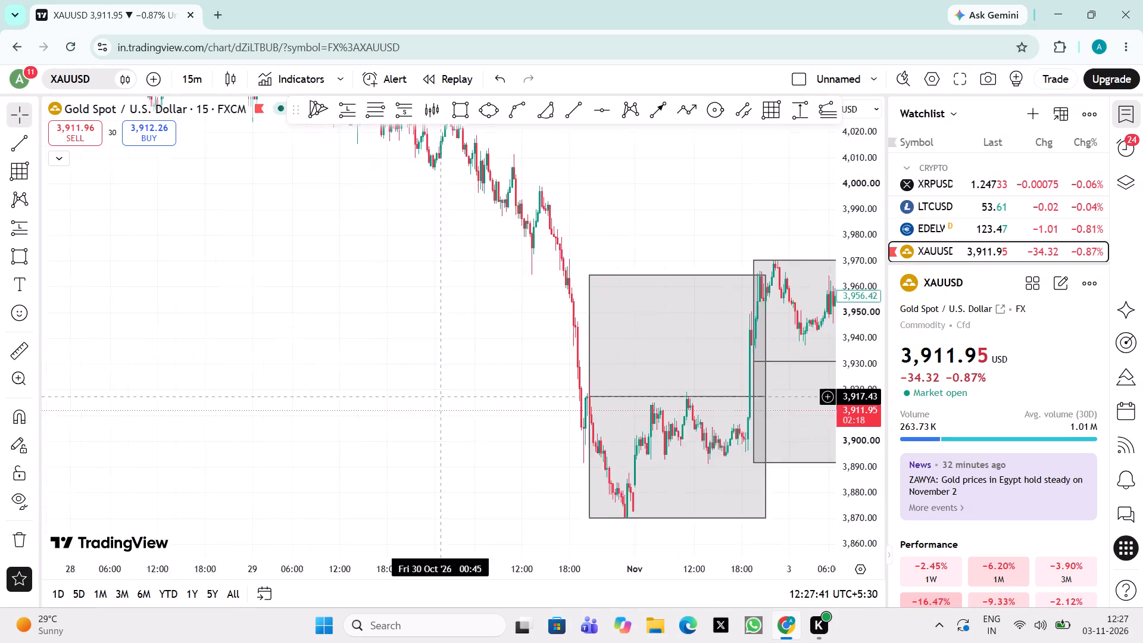
left_click_drag(462, 401, 511, 493)
left_click_drag(313, 432, 537, 491)
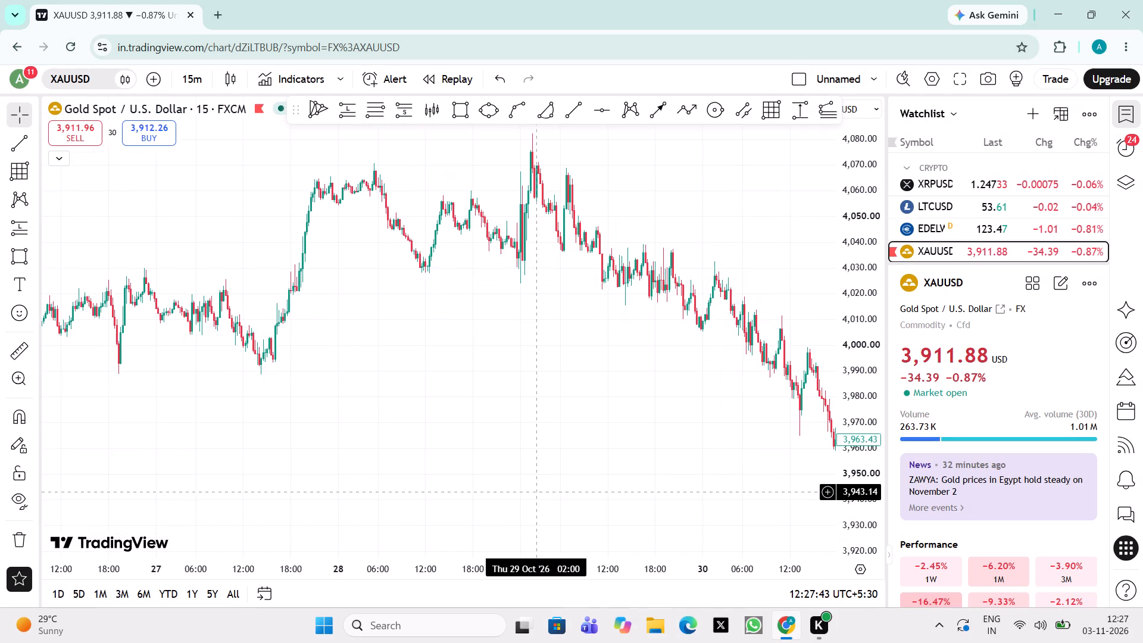
left_click_drag(537, 491, 493, 500)
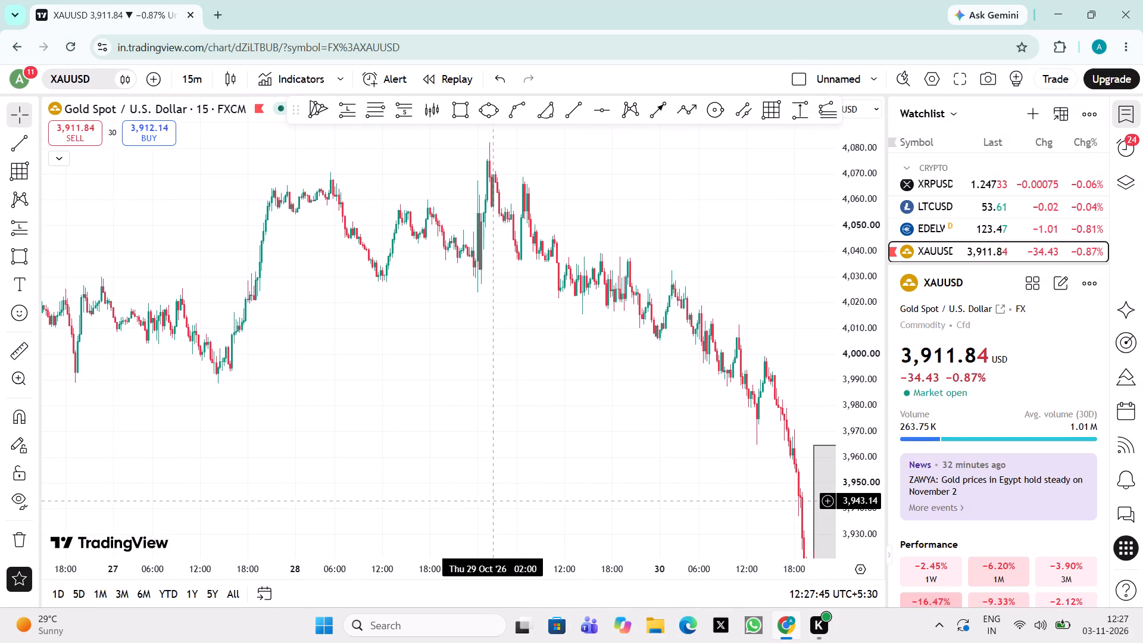
left_click_drag(493, 500, 320, 376)
left_click_drag(458, 367, 413, 477)
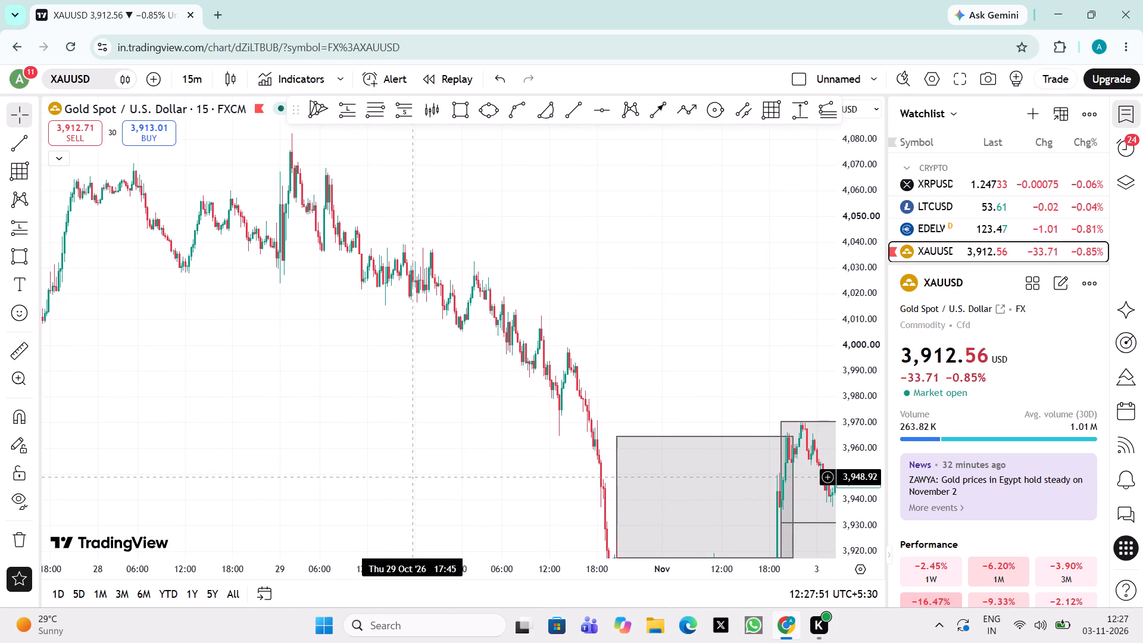
left_click_drag(413, 477, 231, 312)
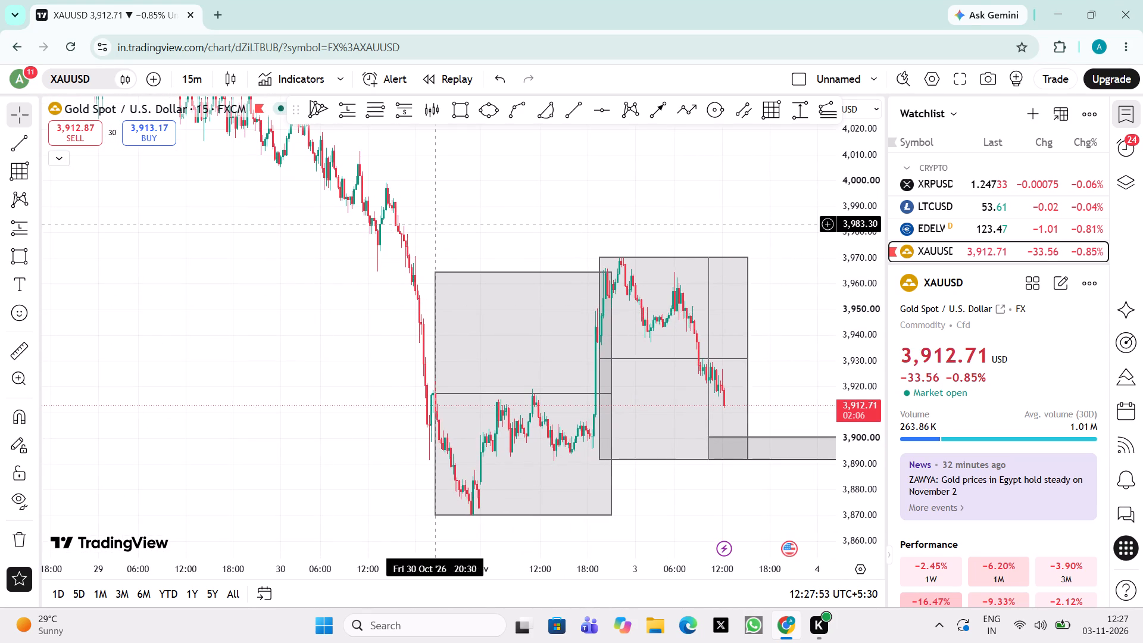
left_click_drag(438, 224, 323, 186)
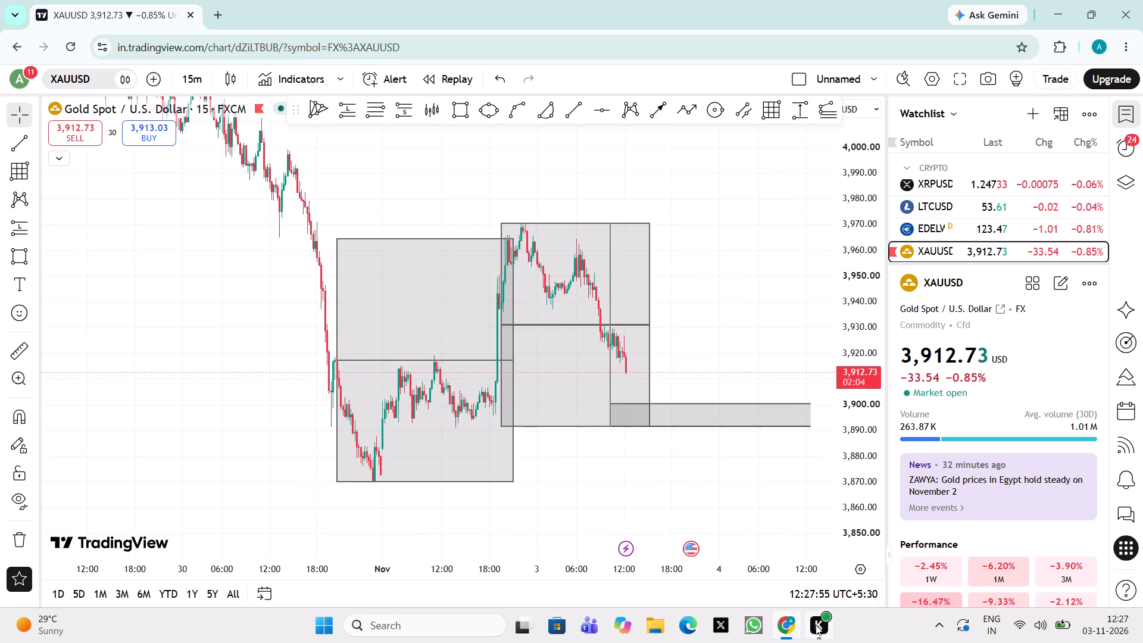
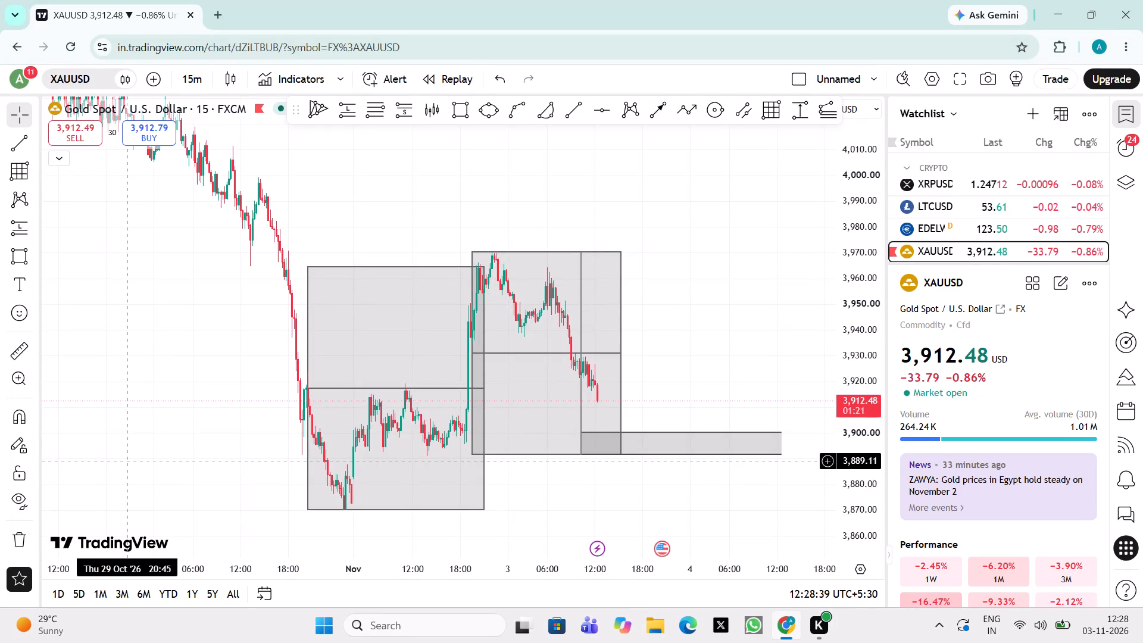
Examine the 27 October–3 November price swings against the stacked rectangles and the Gann box on the 15-minute chart.
left_click_drag(98, 444, 107, 420)
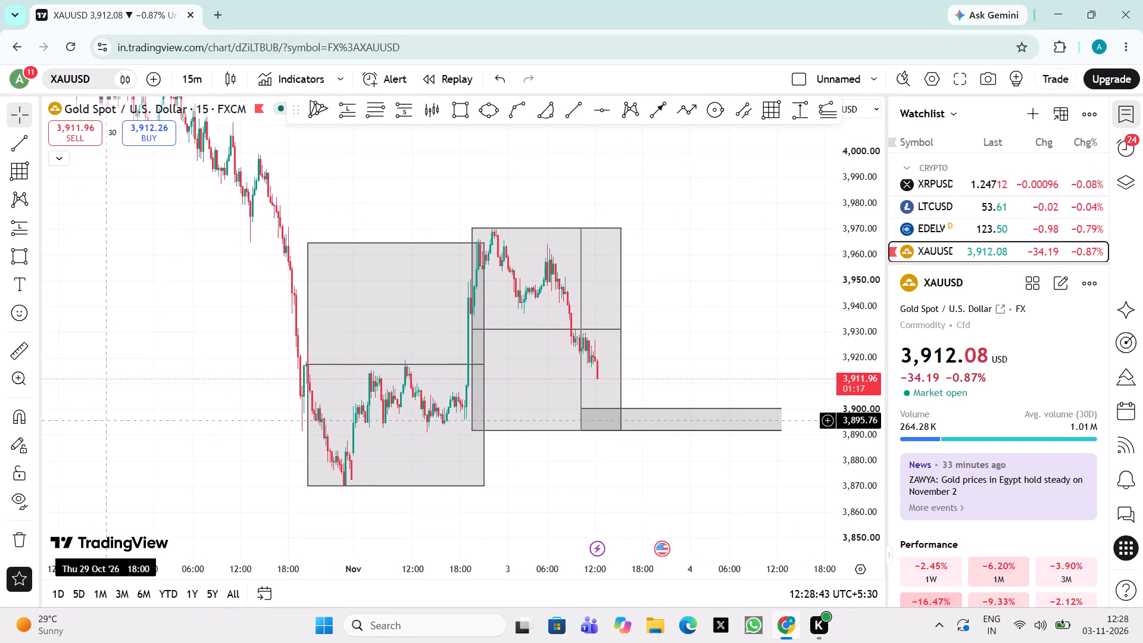
left_click_drag(107, 420, 370, 495)
left_click_drag(186, 312, 379, 516)
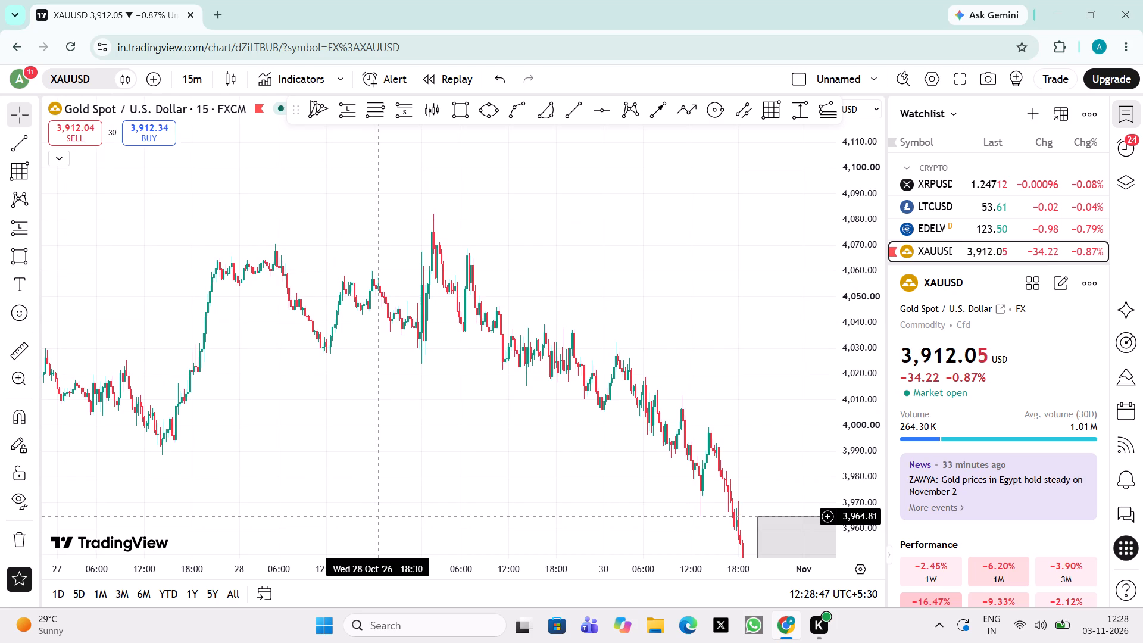
left_click_drag(379, 516, 273, 466)
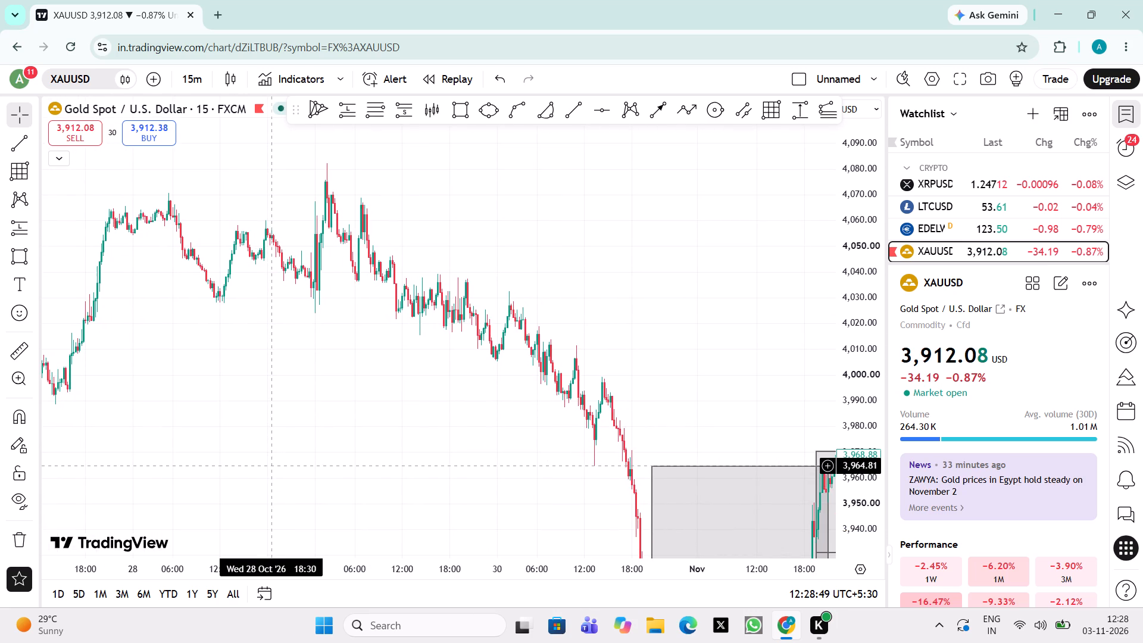
left_click_drag(273, 466, 142, 320)
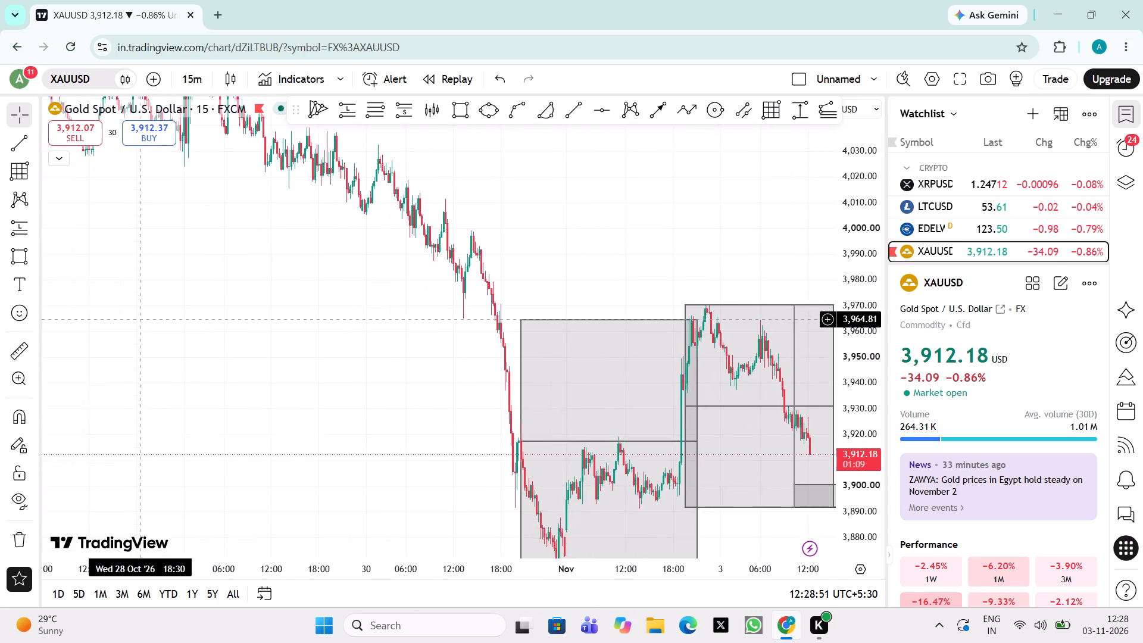
left_click_drag(142, 320, 113, 332)
left_click_drag(234, 355, 29, 270)
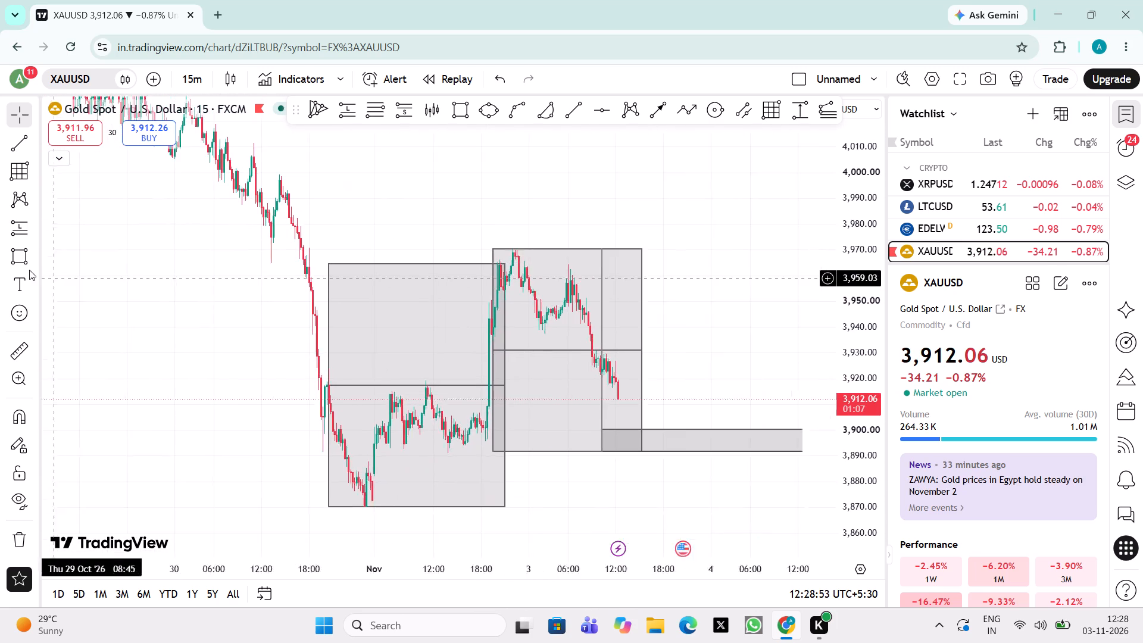
left_click_drag(29, 270, 0, 277)
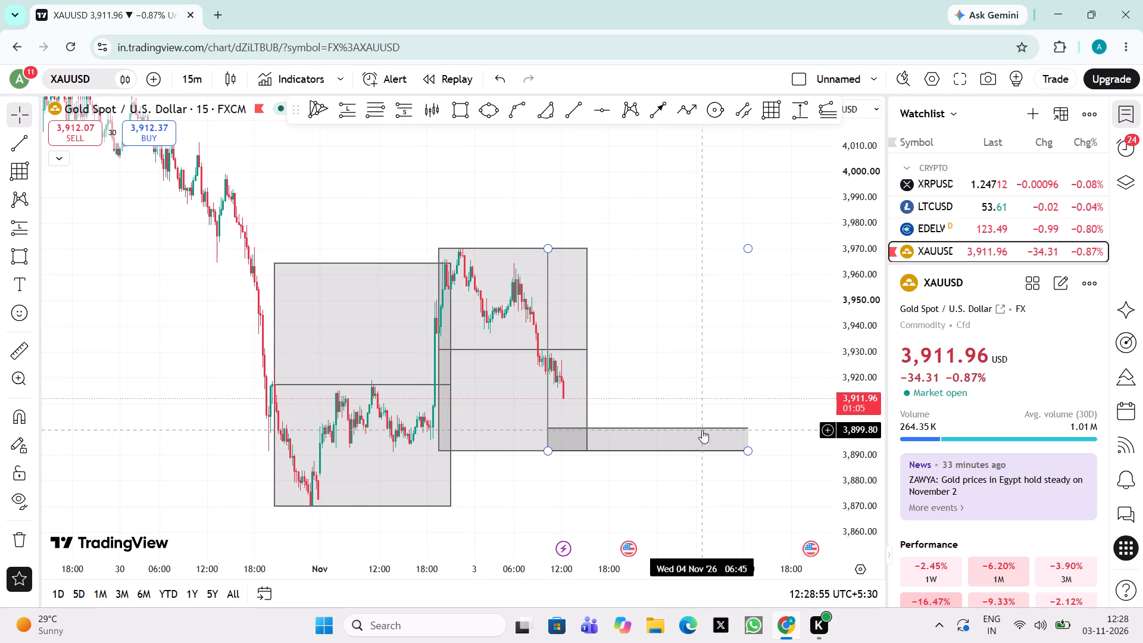
Add a price alert on XAUUSD at 3,900.09, near the upper edge of the lower target zone.
left_click(832, 429)
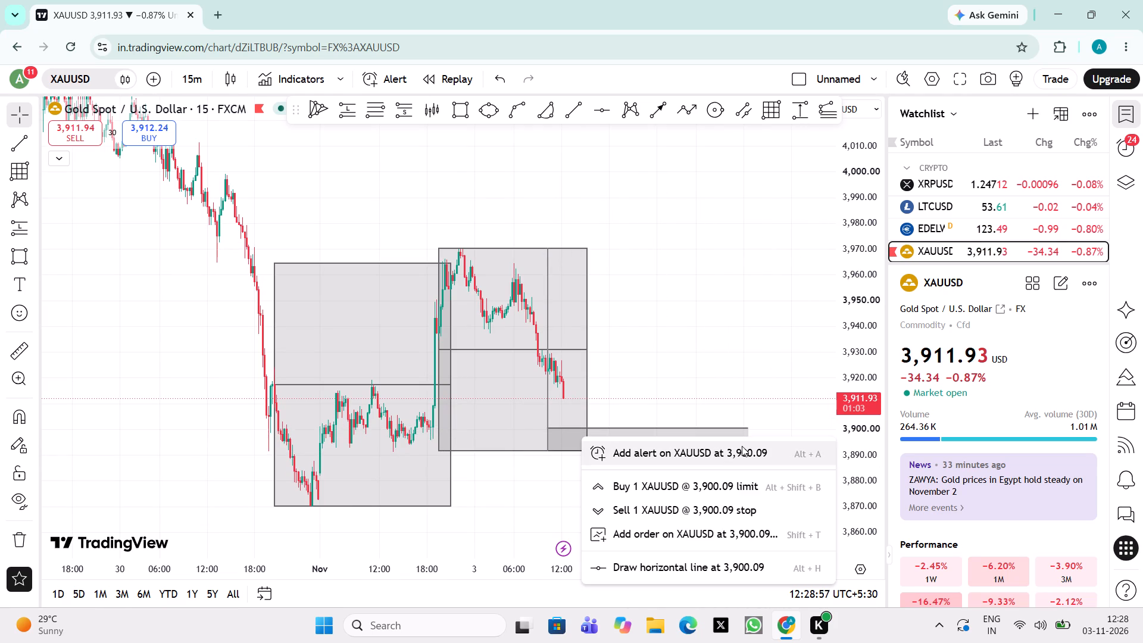
left_click(742, 446)
Delete the two stacked rectangles spanning 30 October 20:30 to 2 November 21:00, the lower one first.
left_click_drag(731, 323, 751, 357)
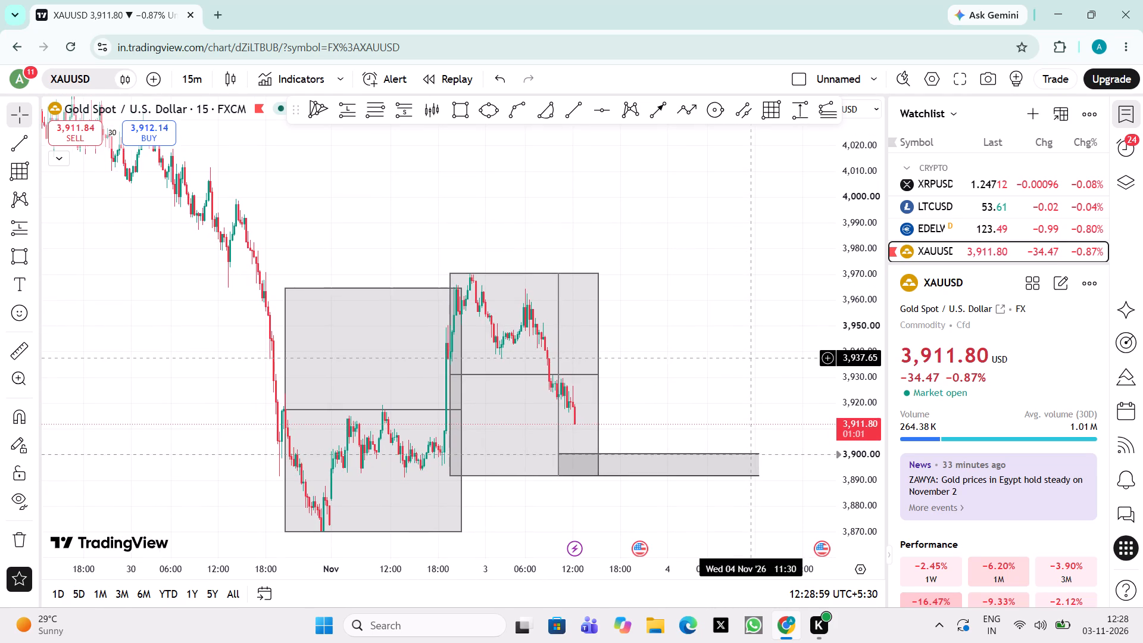
left_click(461, 509)
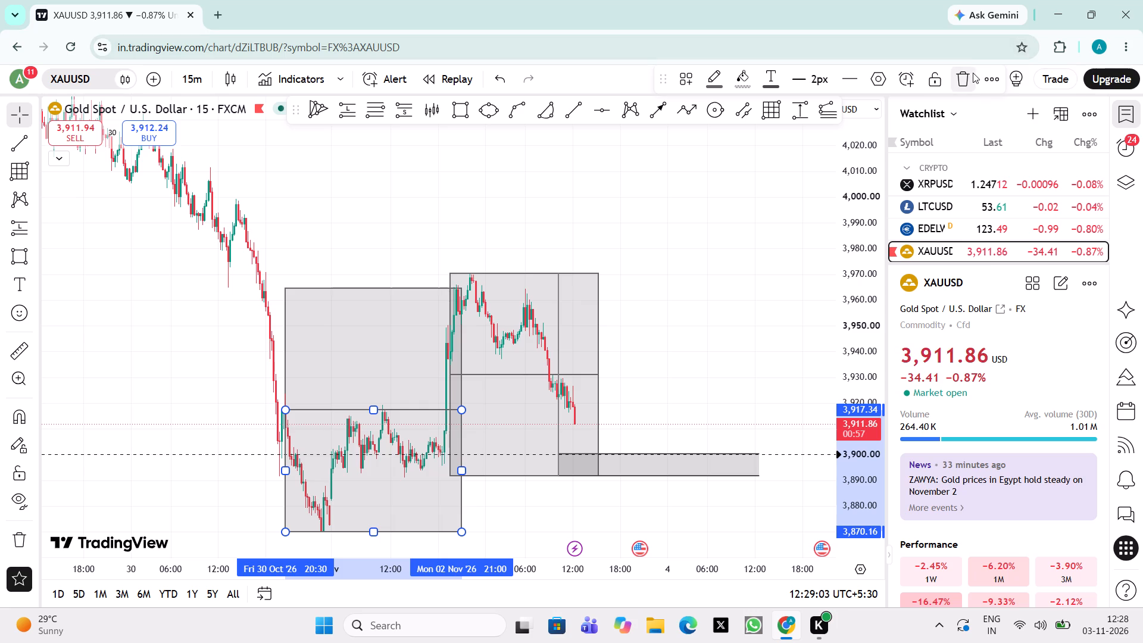
left_click(972, 73)
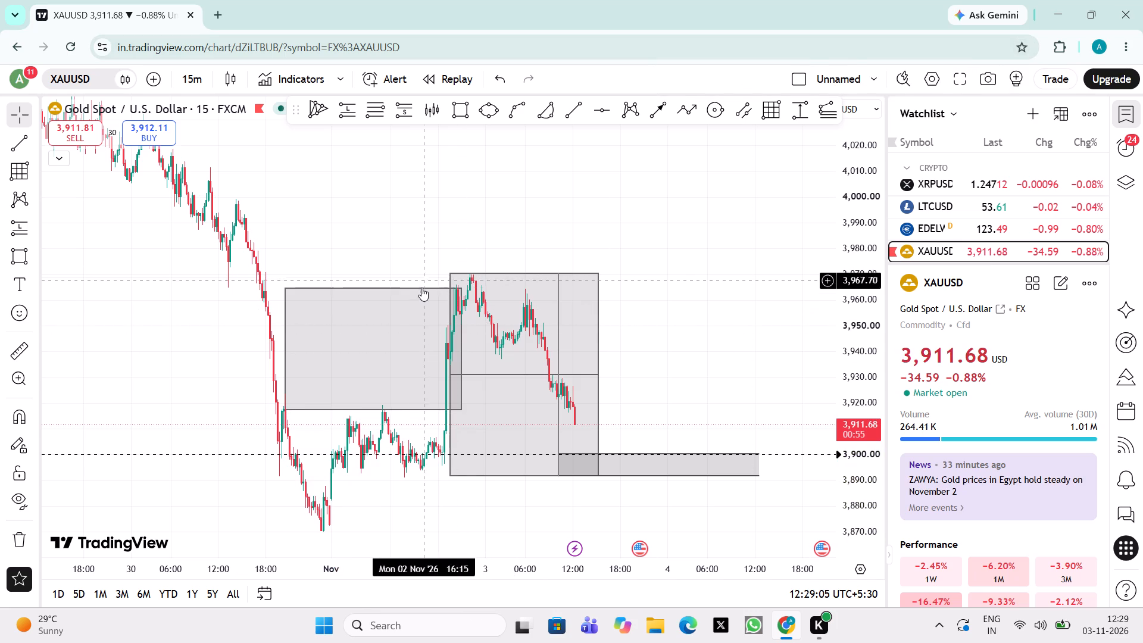
left_click(421, 288)
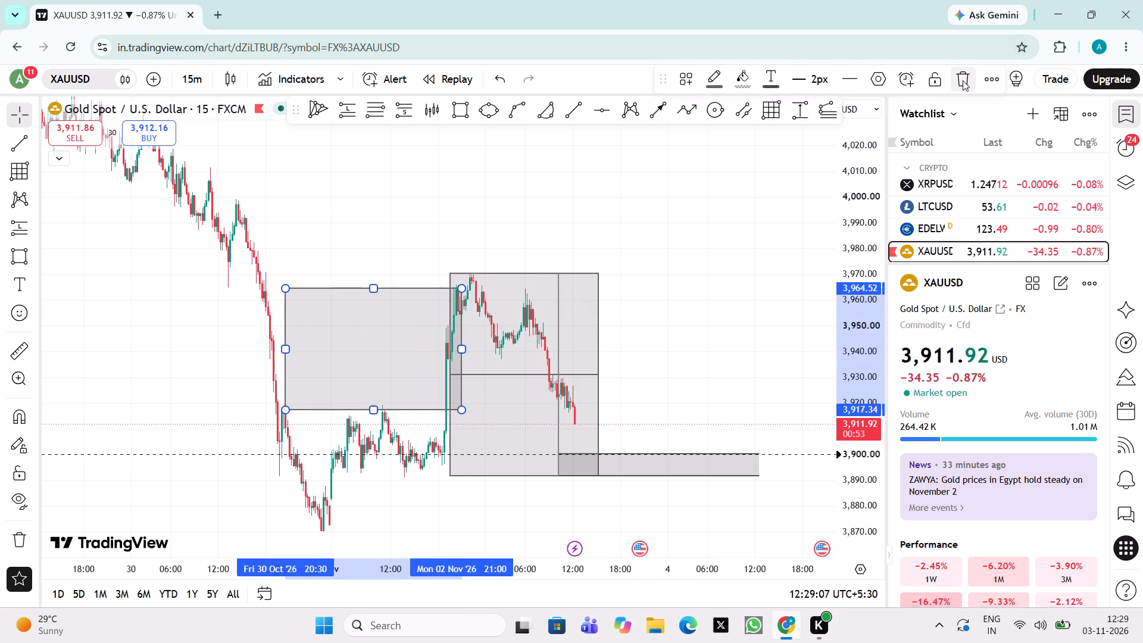
left_click(963, 80)
Examine the decline from 29 October and the early-November rebound on the 15-minute chart against the remaining rectangles.
left_click_drag(130, 327, 255, 313)
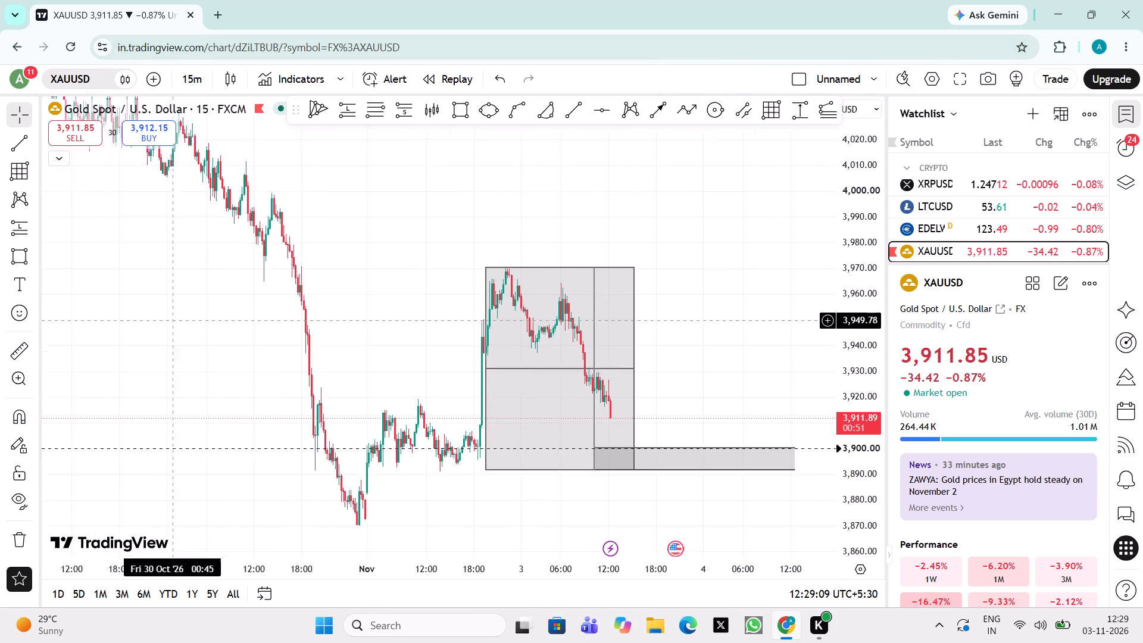
left_click_drag(255, 313, 293, 354)
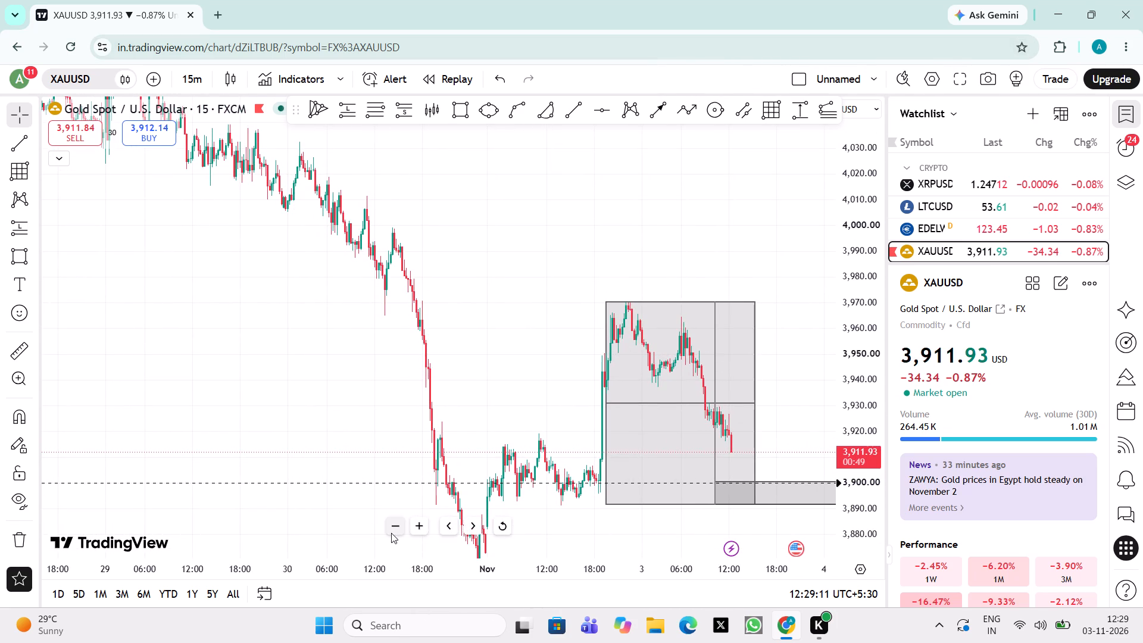
left_click(391, 533)
left_click_drag(391, 416, 199, 391)
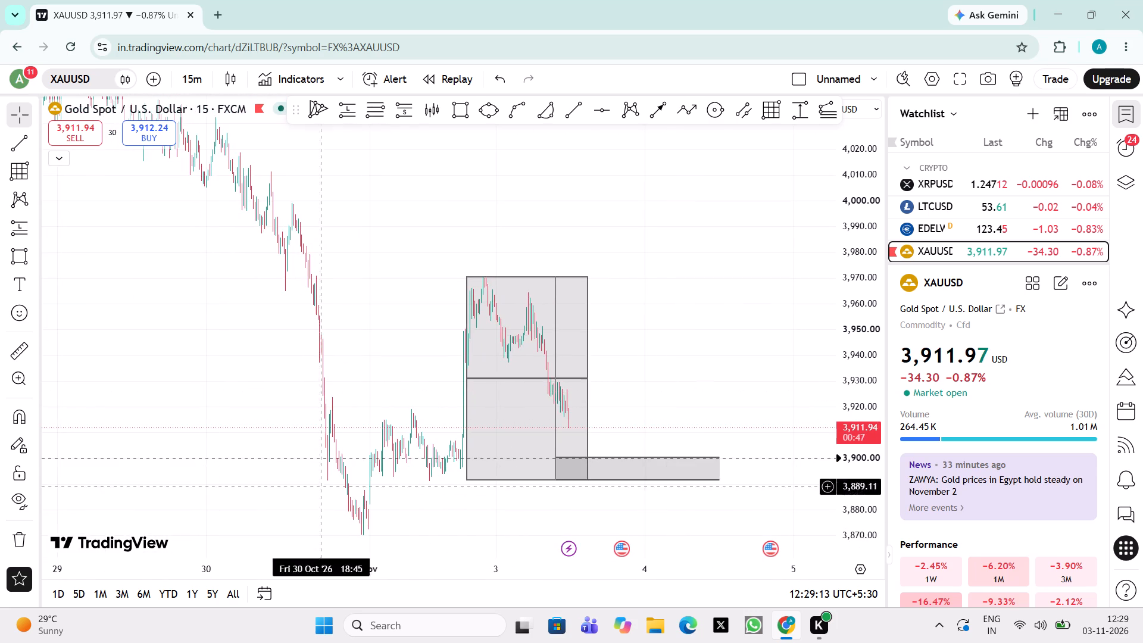
left_click(417, 526)
left_click_drag(271, 358, 165, 367)
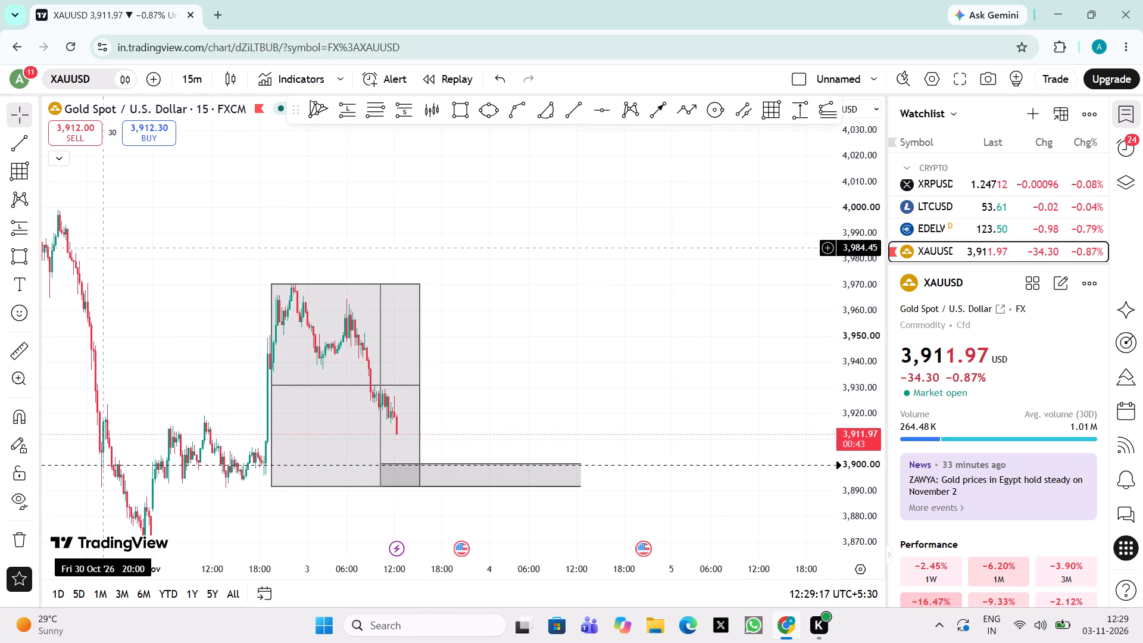
left_click_drag(103, 248, 370, 248)
left_click_drag(236, 290, 242, 287)
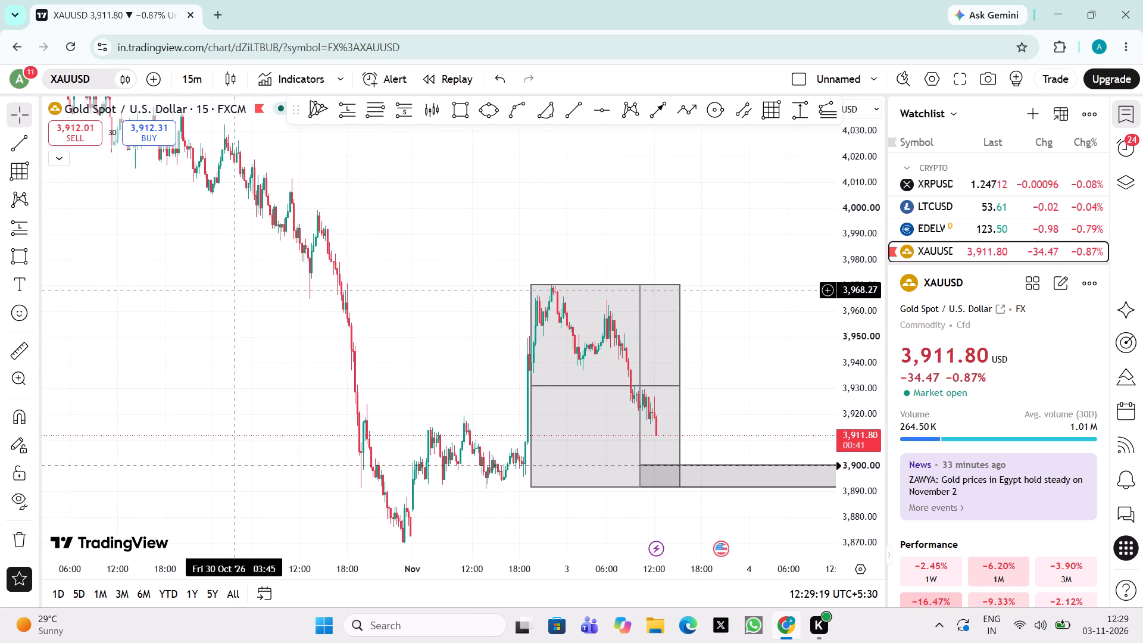
left_click_drag(242, 287, 218, 260)
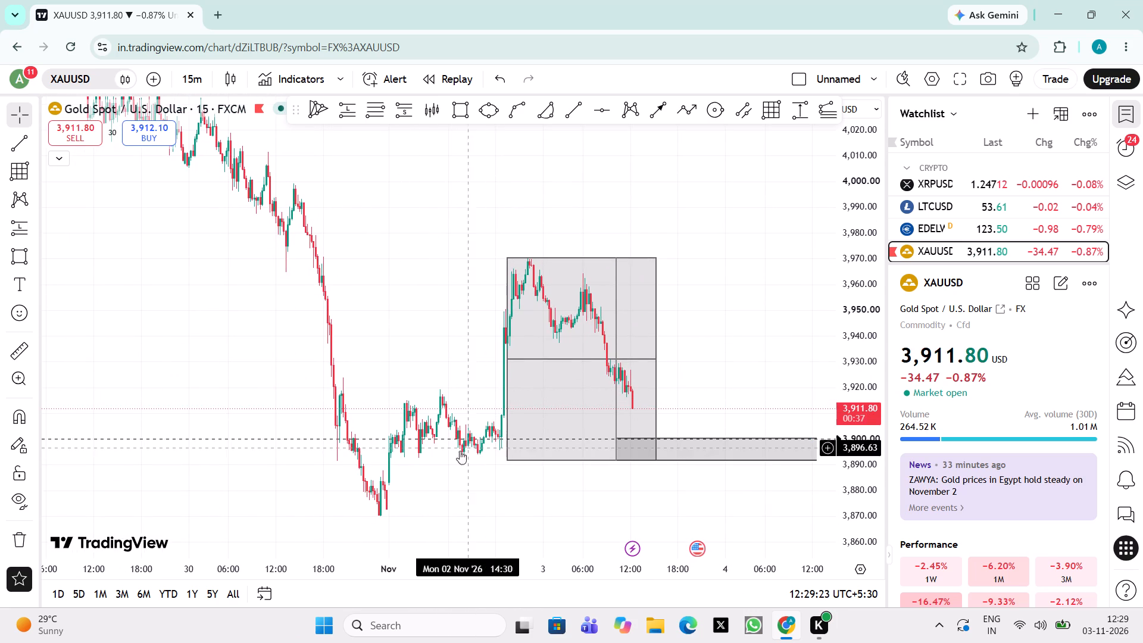
Switch the chart interval to 5 minutes.
left_click(189, 86)
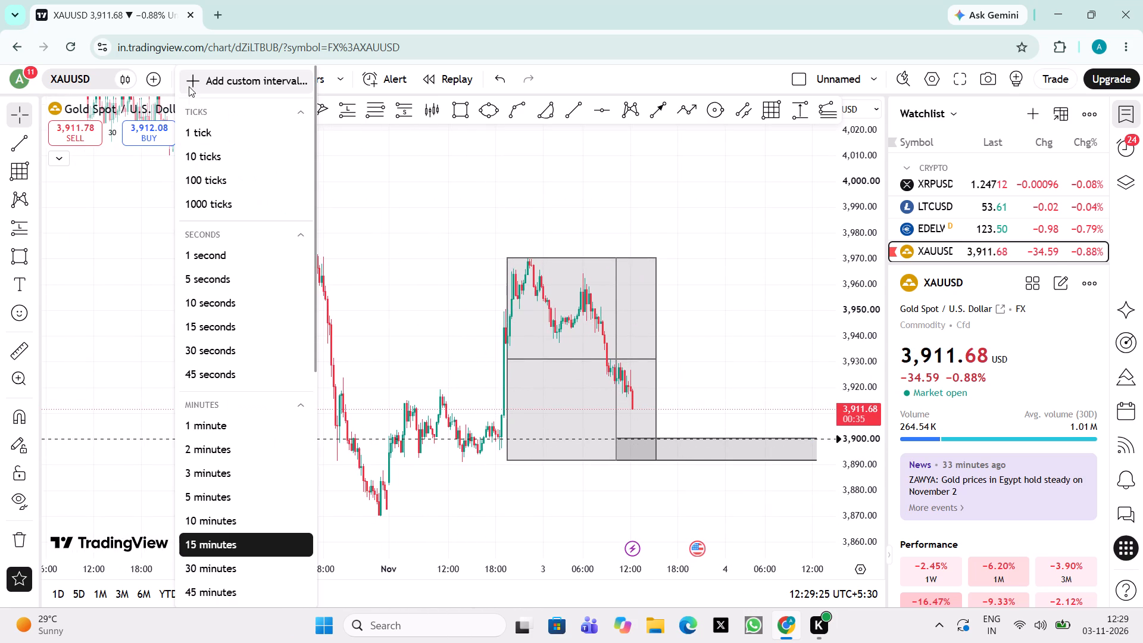
left_click(213, 501)
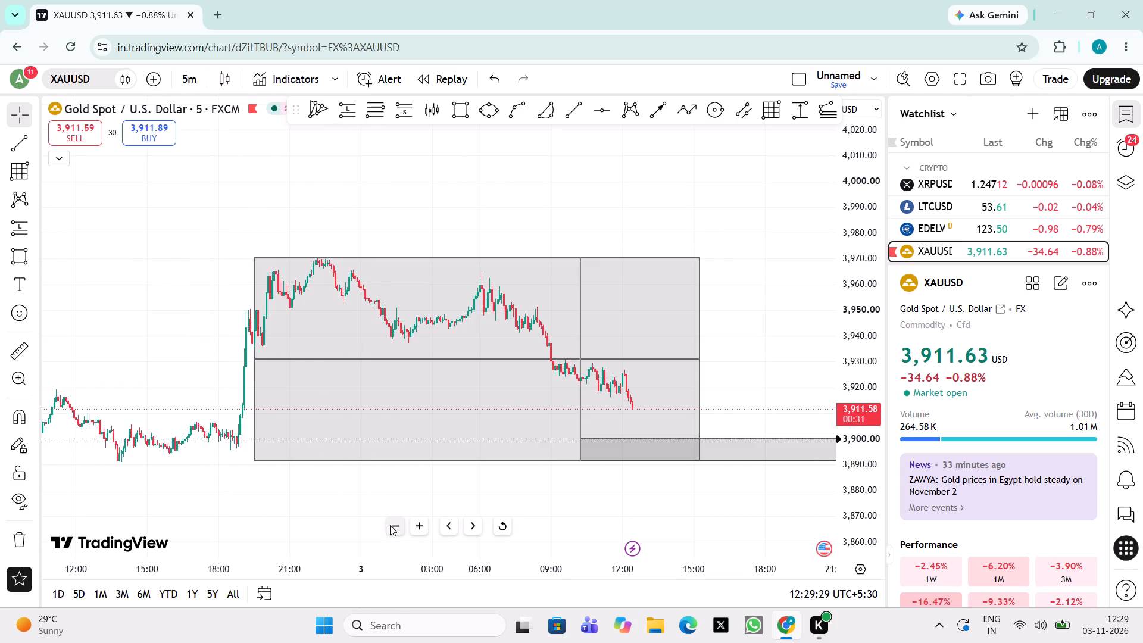
Examine the 30 October–3 November swings on the 5-minute chart, focusing on the 31 October low and the 2 November consolidation.
left_click(391, 526)
left_click_drag(167, 487, 242, 476)
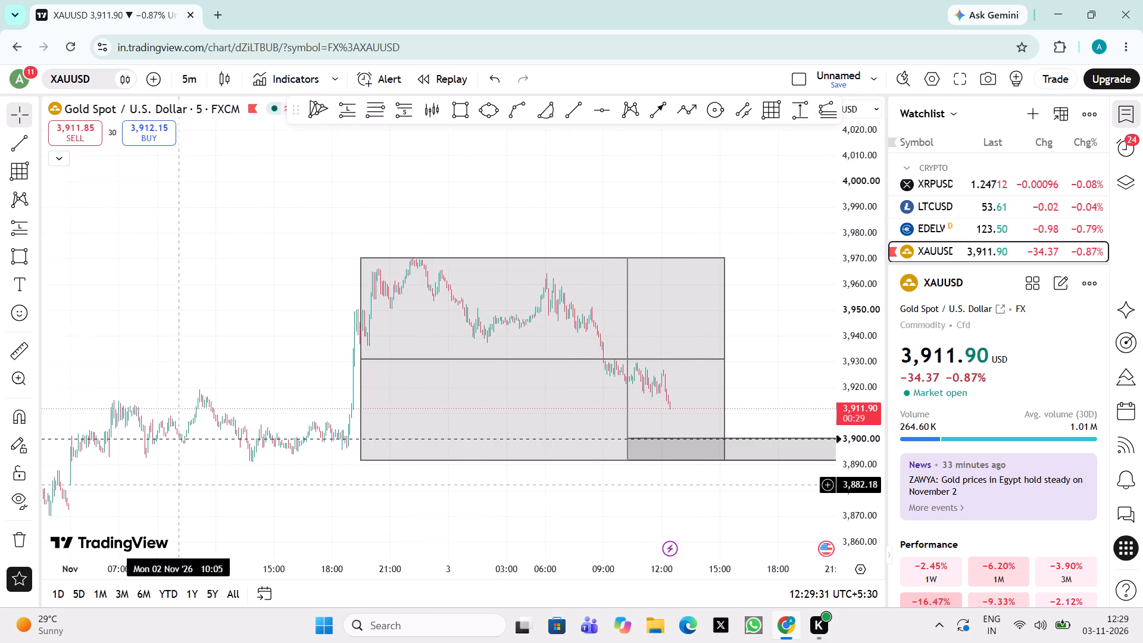
left_click_drag(242, 476, 460, 452)
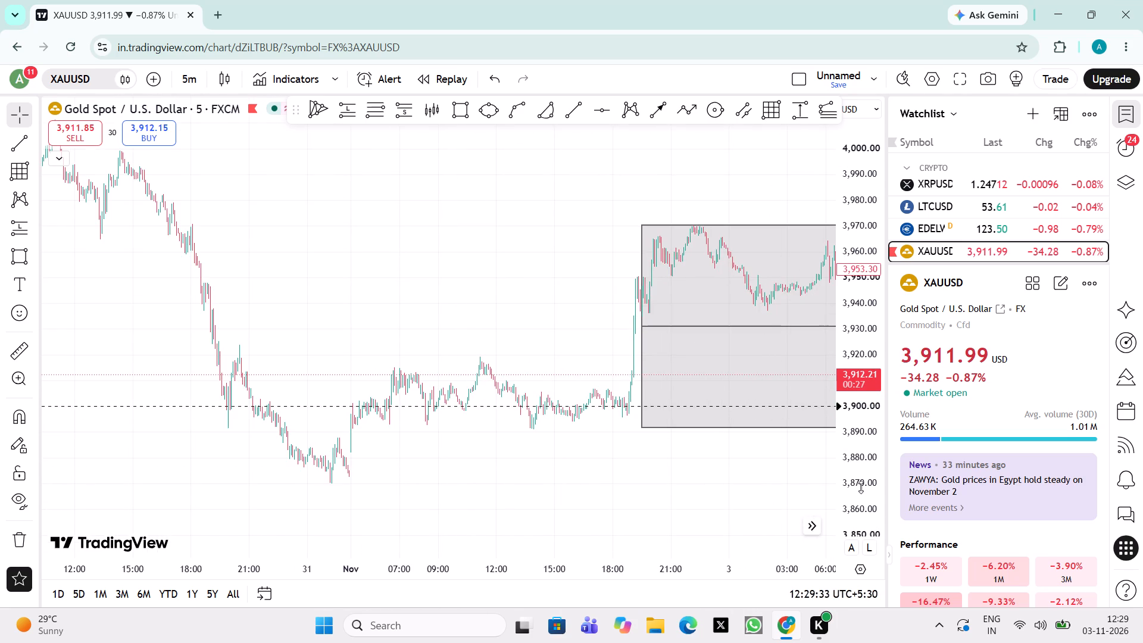
left_click_drag(861, 487, 843, 221)
left_click(313, 367)
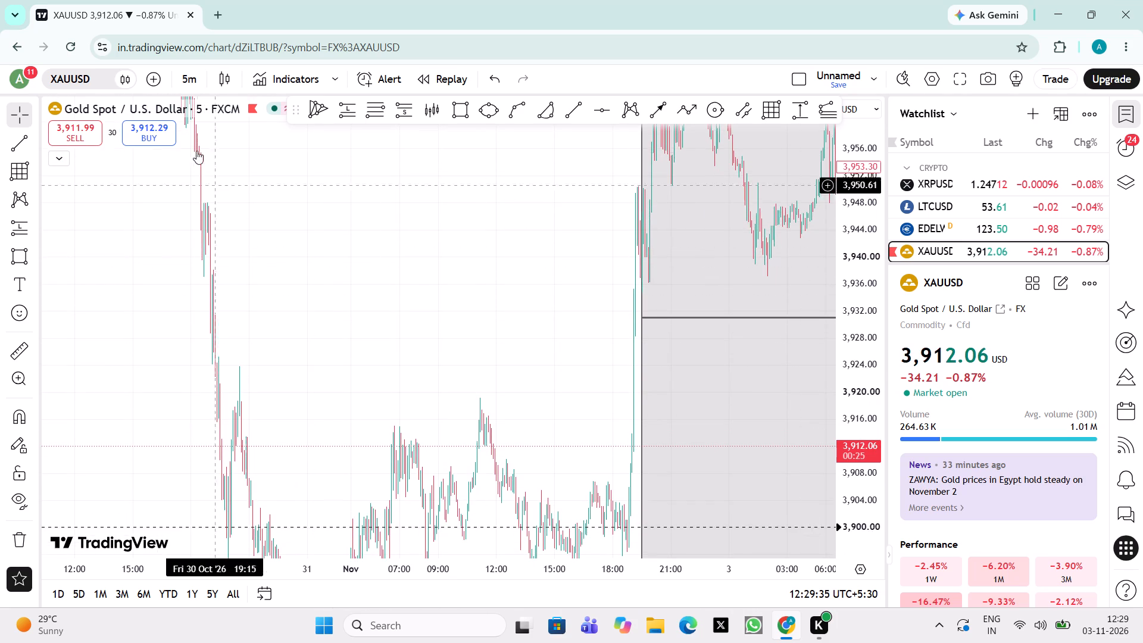
left_click_drag(384, 406, 252, 226)
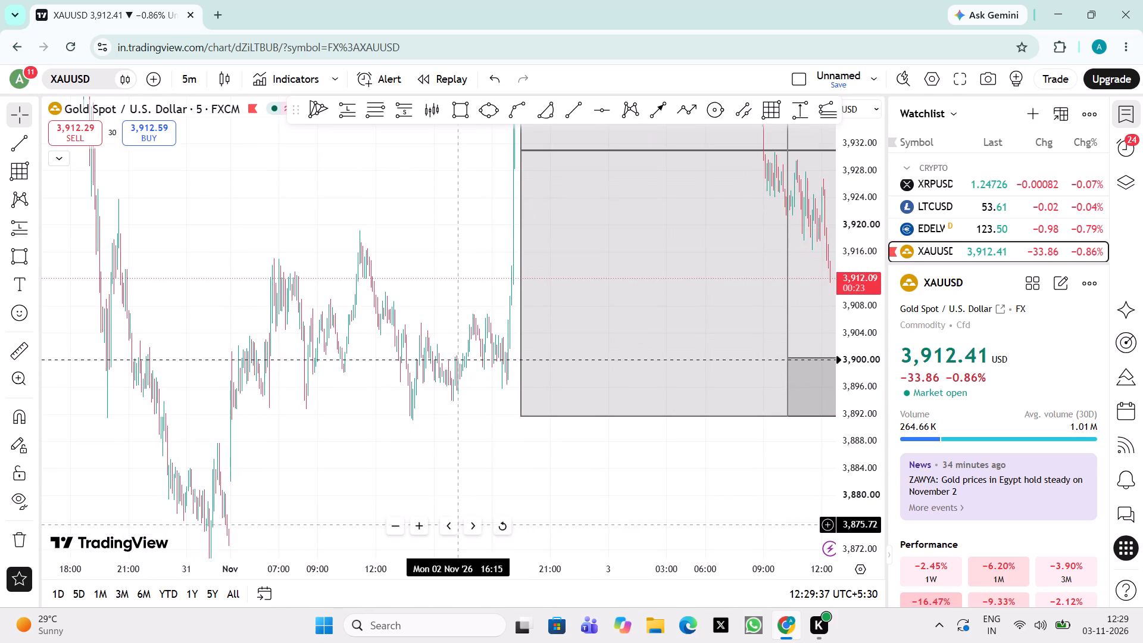
left_click(496, 530)
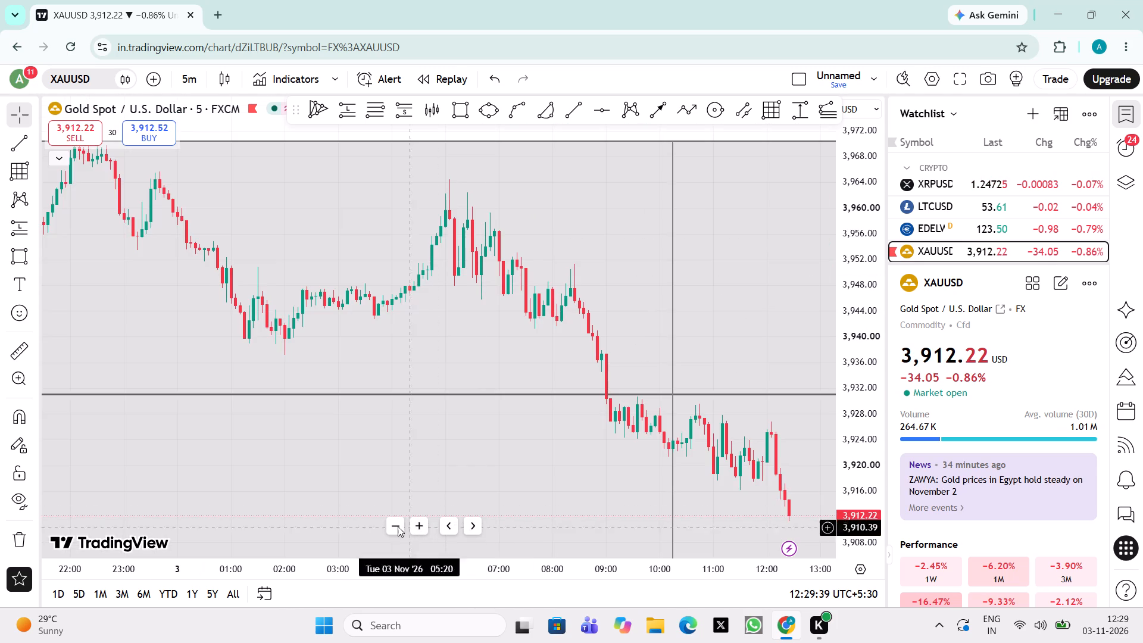
double_click(394, 525)
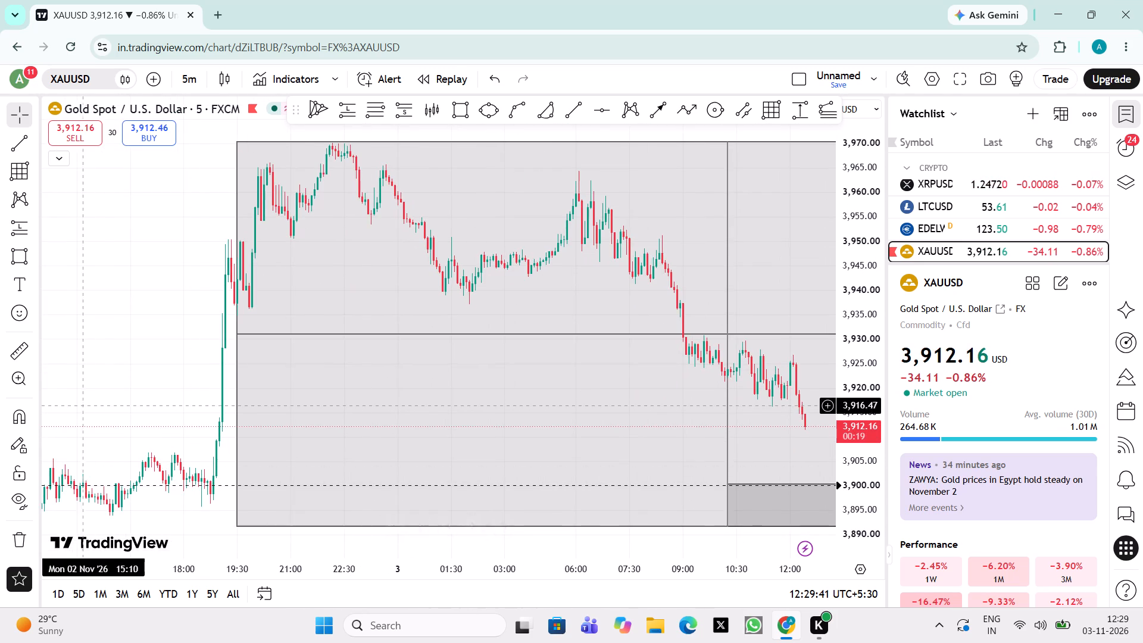
left_click_drag(73, 410, 498, 339)
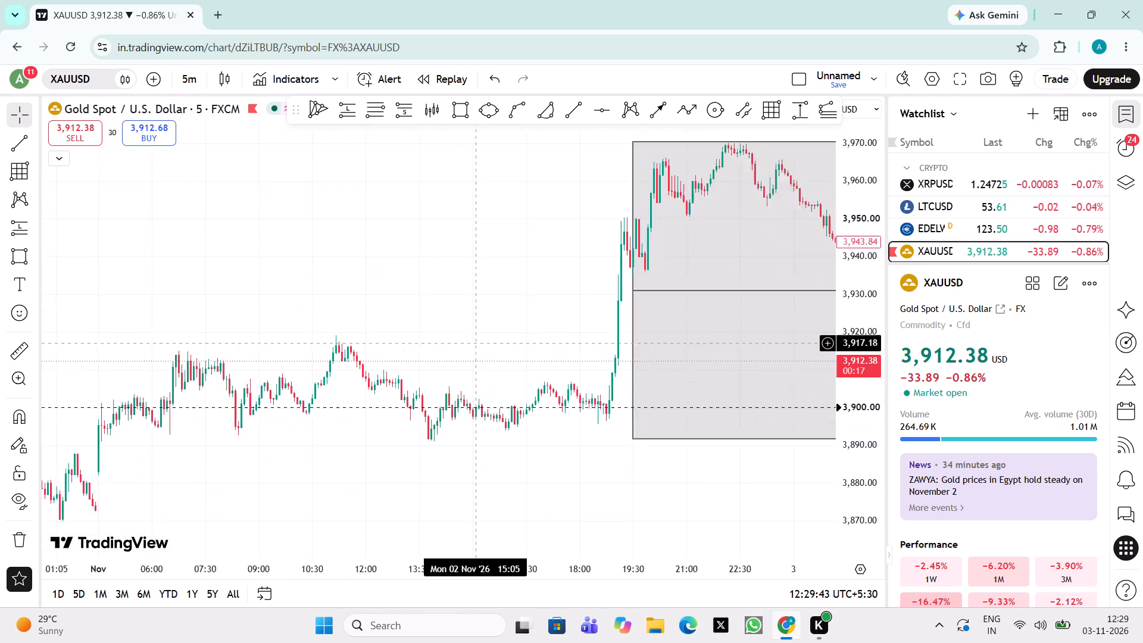
left_click_drag(498, 339, 511, 331)
left_click_drag(198, 355, 412, 327)
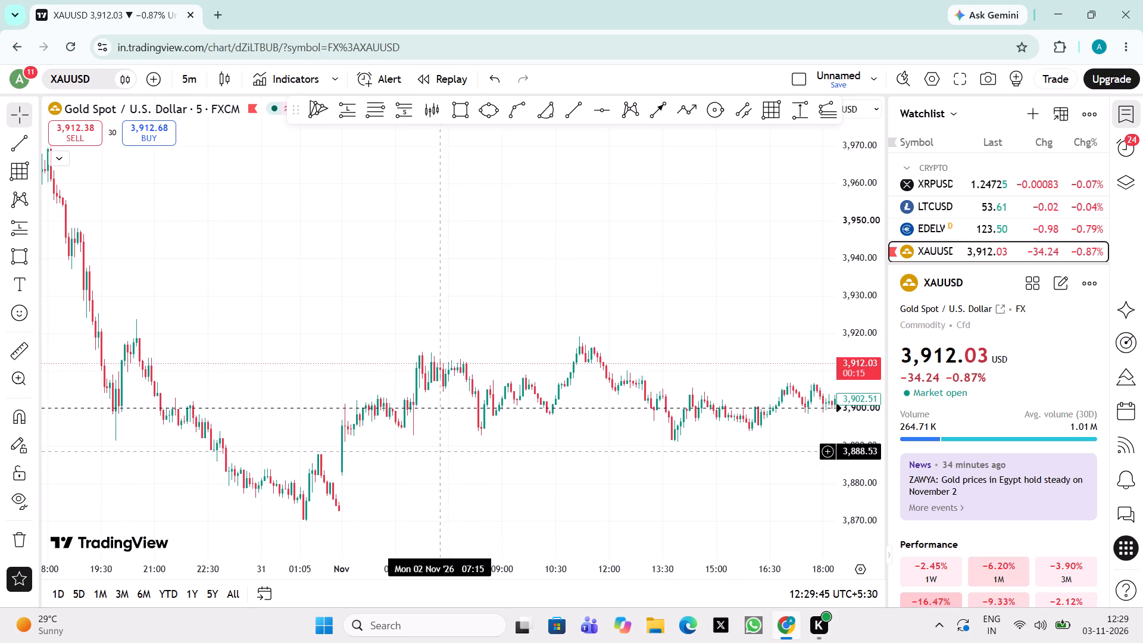
left_click(398, 526)
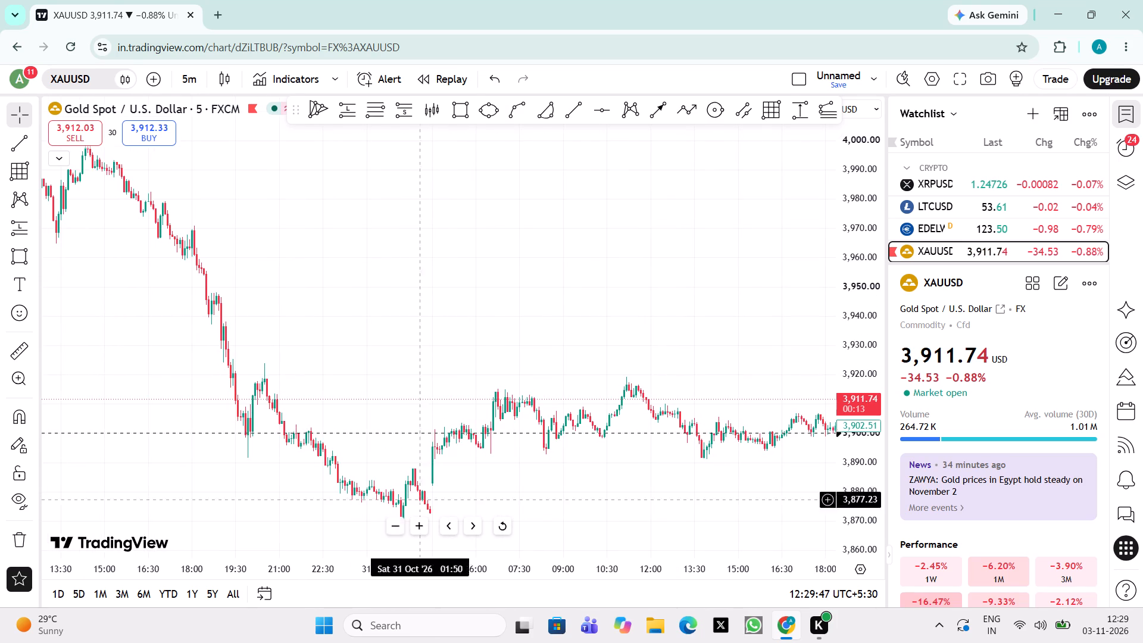
left_click_drag(579, 372, 371, 336)
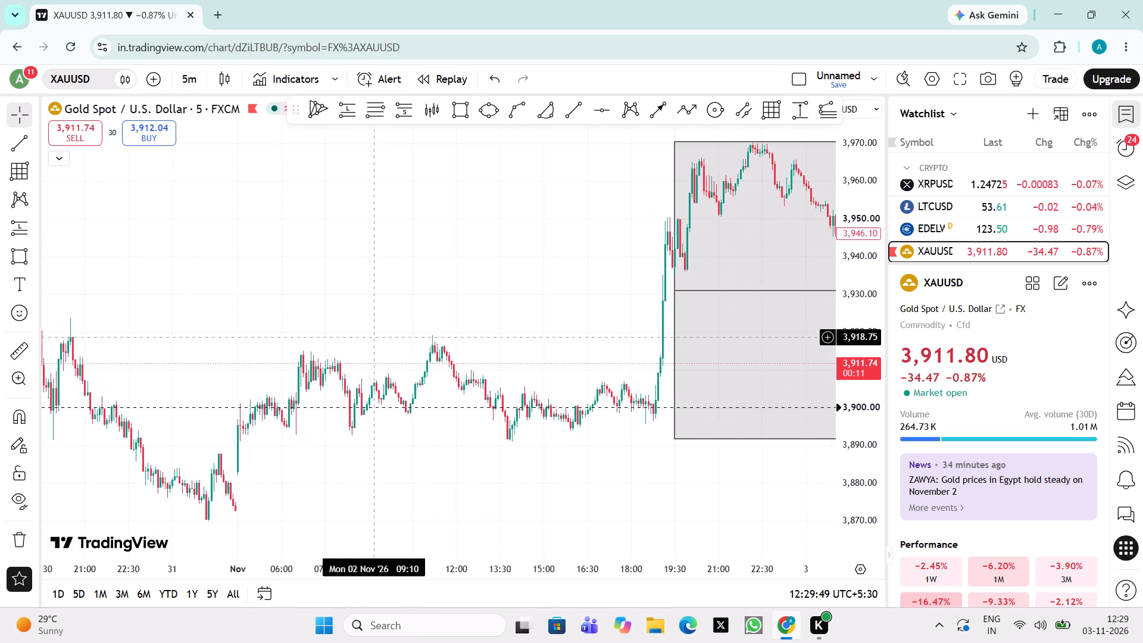
left_click_drag(371, 336, 371, 338)
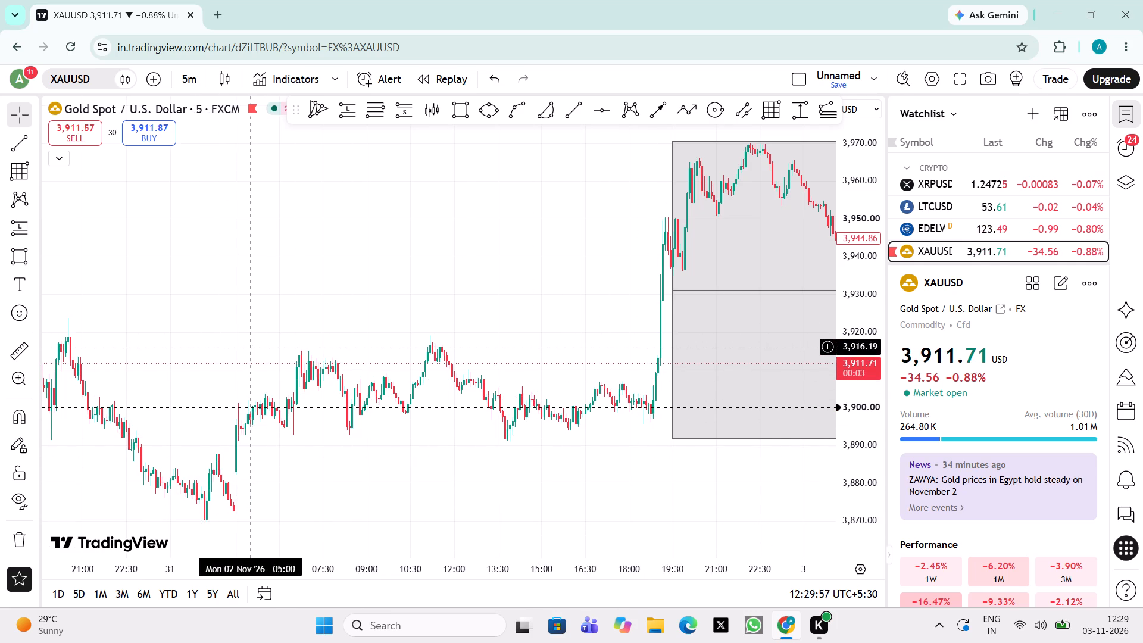
left_click_drag(467, 476, 507, 476)
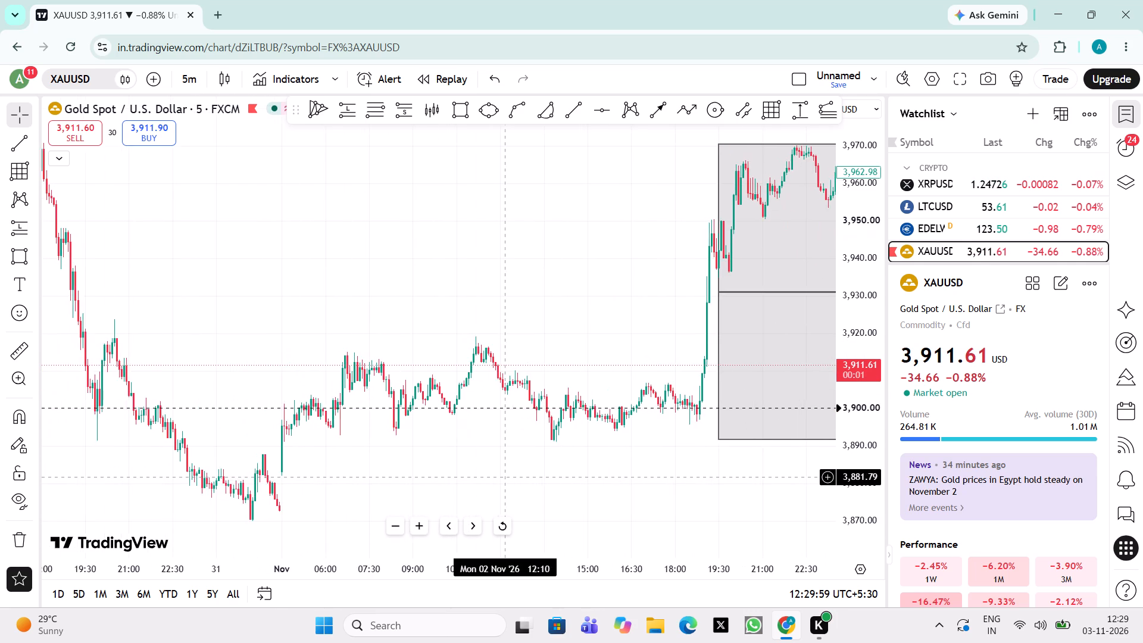
left_click_drag(507, 476, 332, 490)
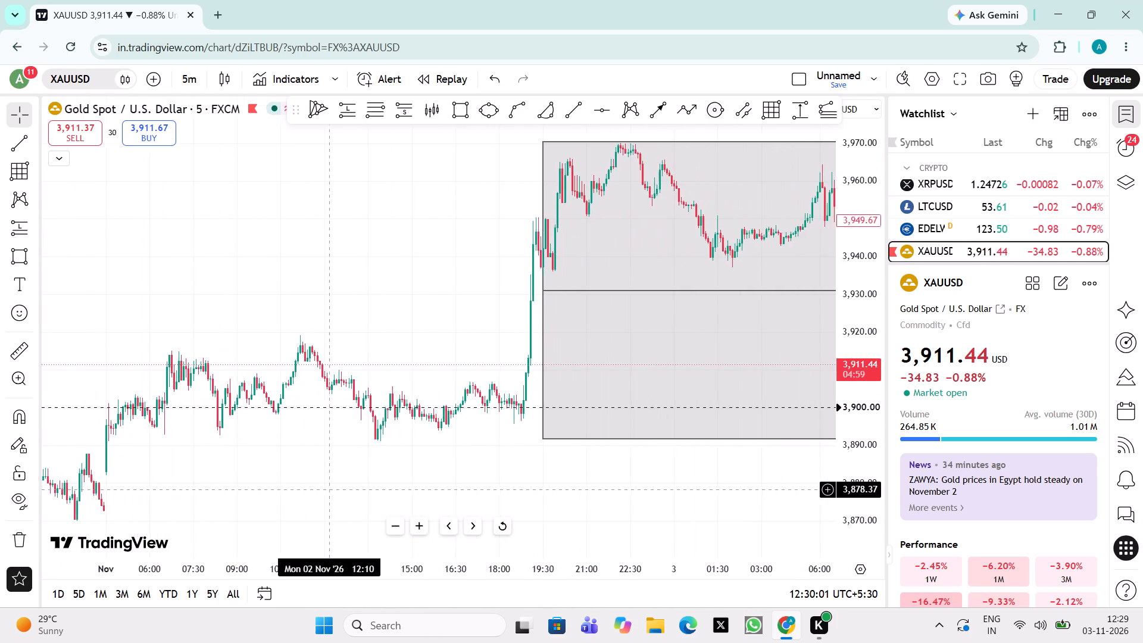
left_click_drag(332, 490, 436, 482)
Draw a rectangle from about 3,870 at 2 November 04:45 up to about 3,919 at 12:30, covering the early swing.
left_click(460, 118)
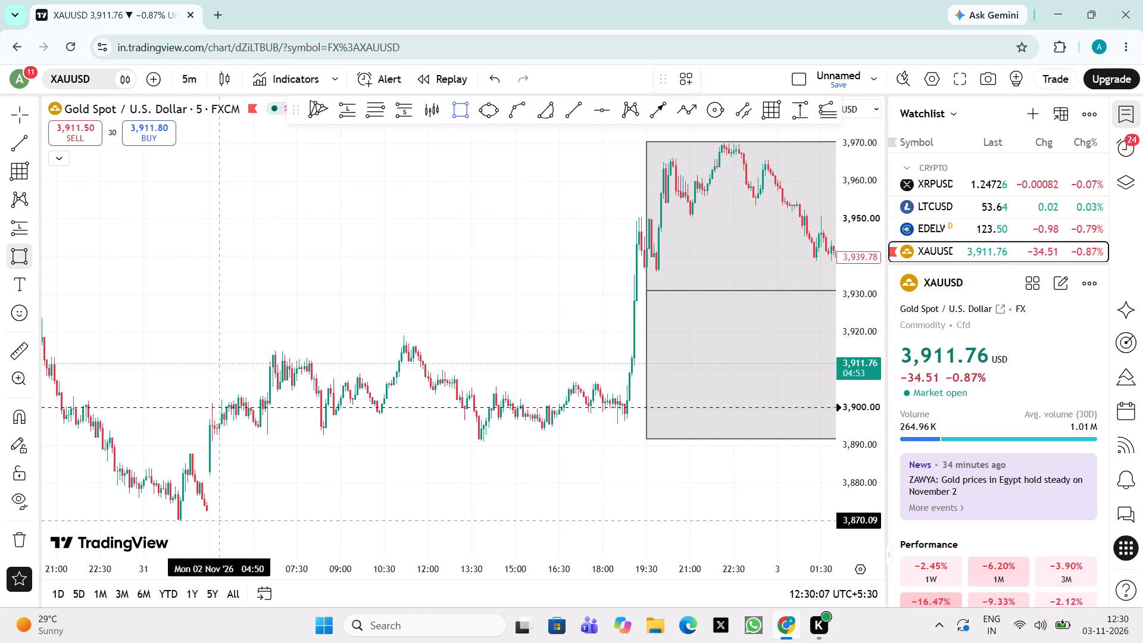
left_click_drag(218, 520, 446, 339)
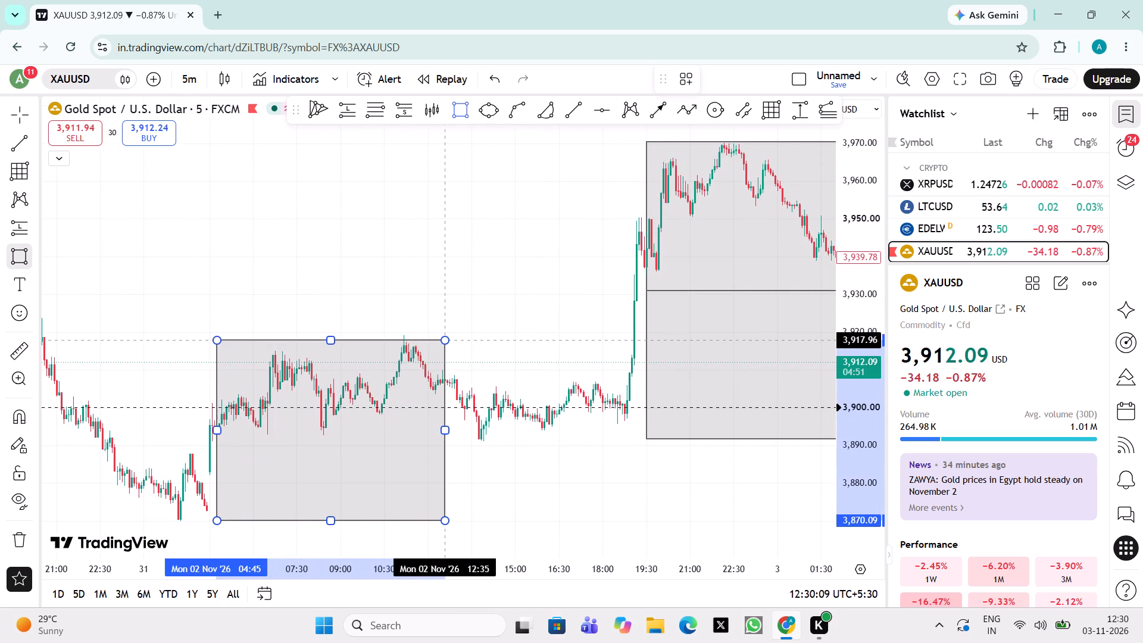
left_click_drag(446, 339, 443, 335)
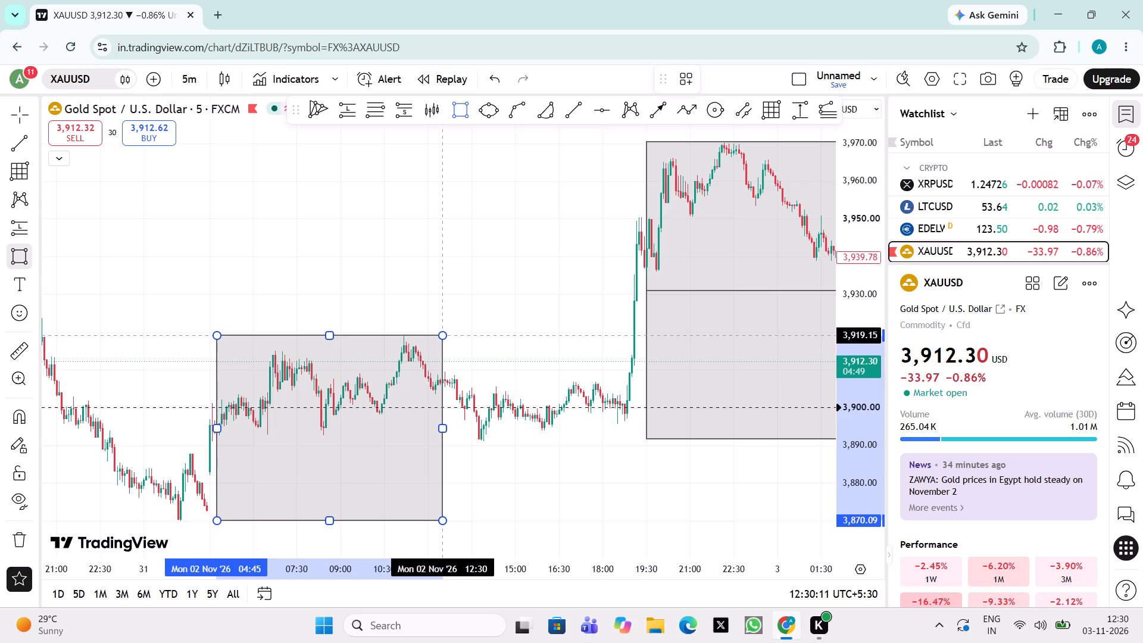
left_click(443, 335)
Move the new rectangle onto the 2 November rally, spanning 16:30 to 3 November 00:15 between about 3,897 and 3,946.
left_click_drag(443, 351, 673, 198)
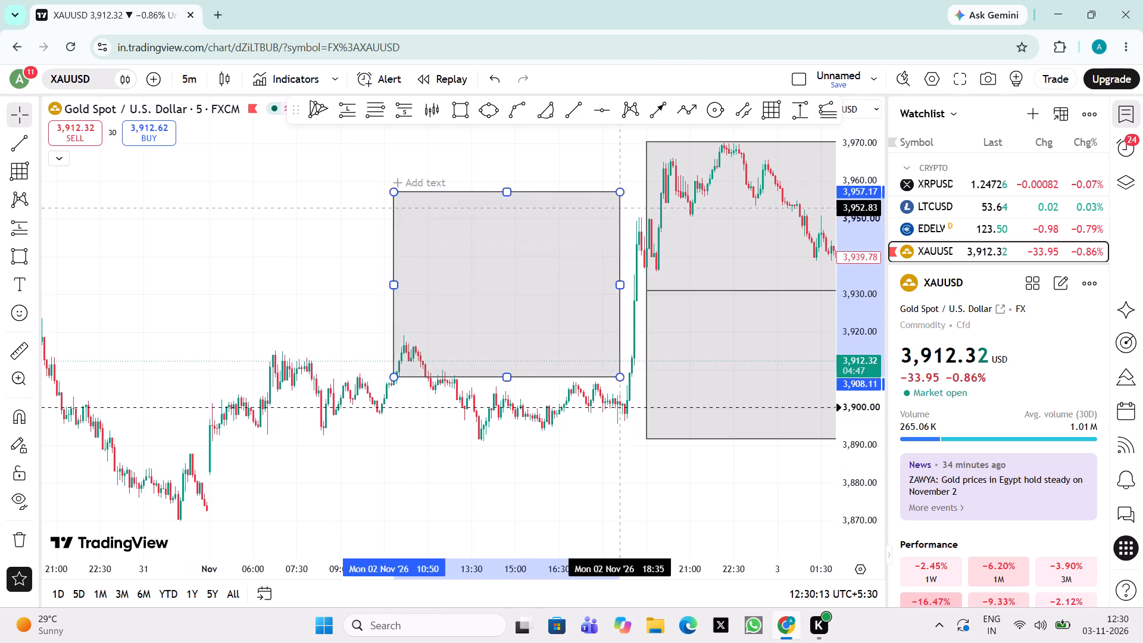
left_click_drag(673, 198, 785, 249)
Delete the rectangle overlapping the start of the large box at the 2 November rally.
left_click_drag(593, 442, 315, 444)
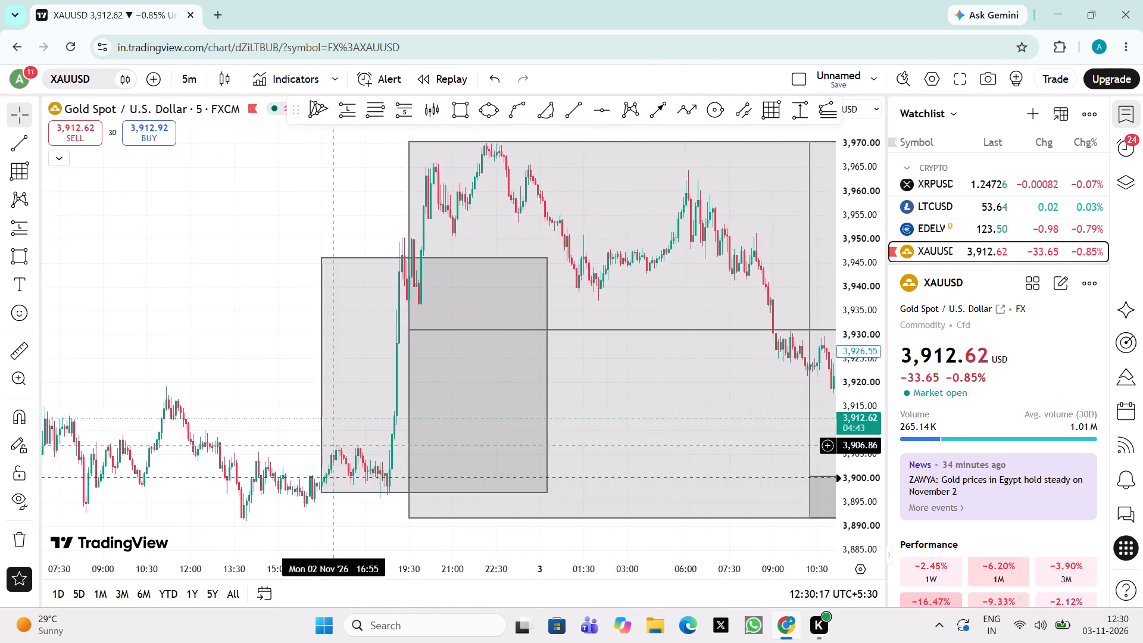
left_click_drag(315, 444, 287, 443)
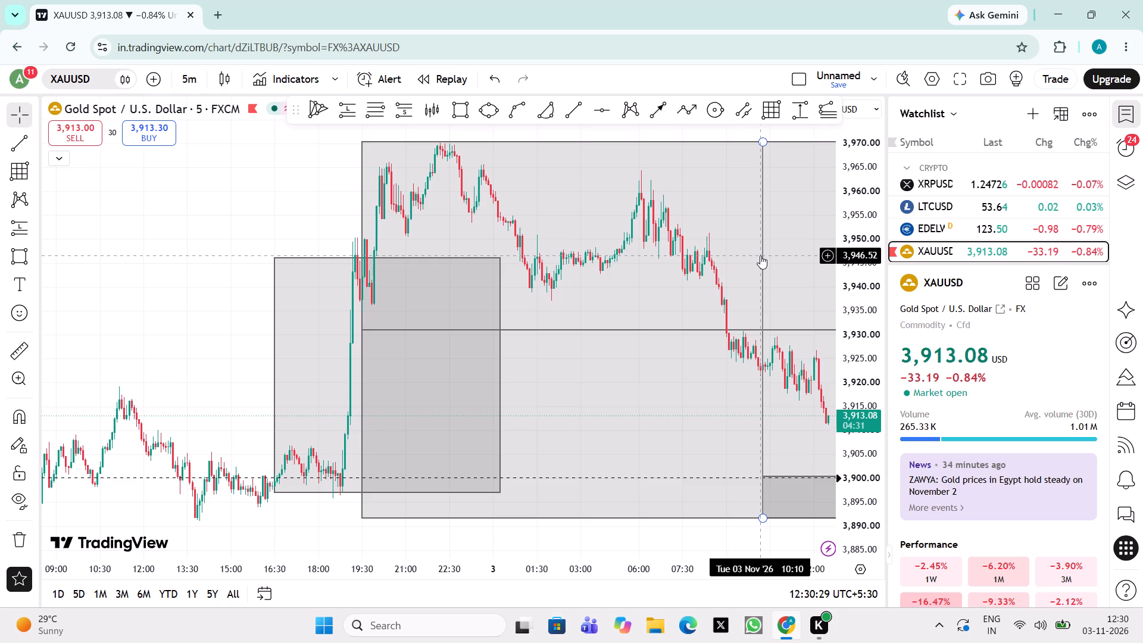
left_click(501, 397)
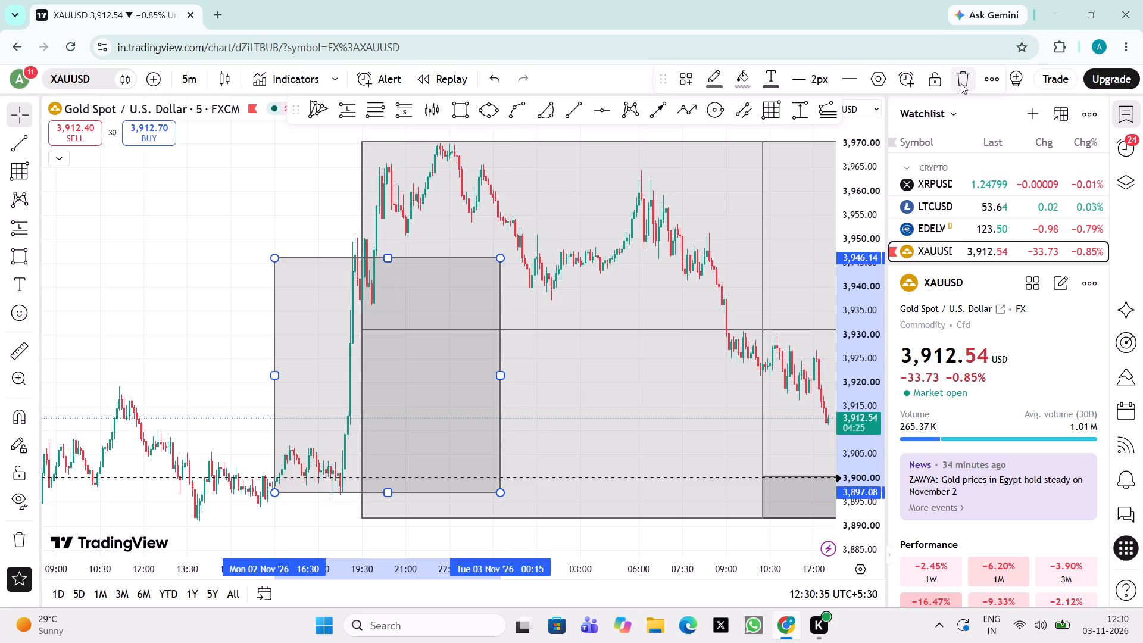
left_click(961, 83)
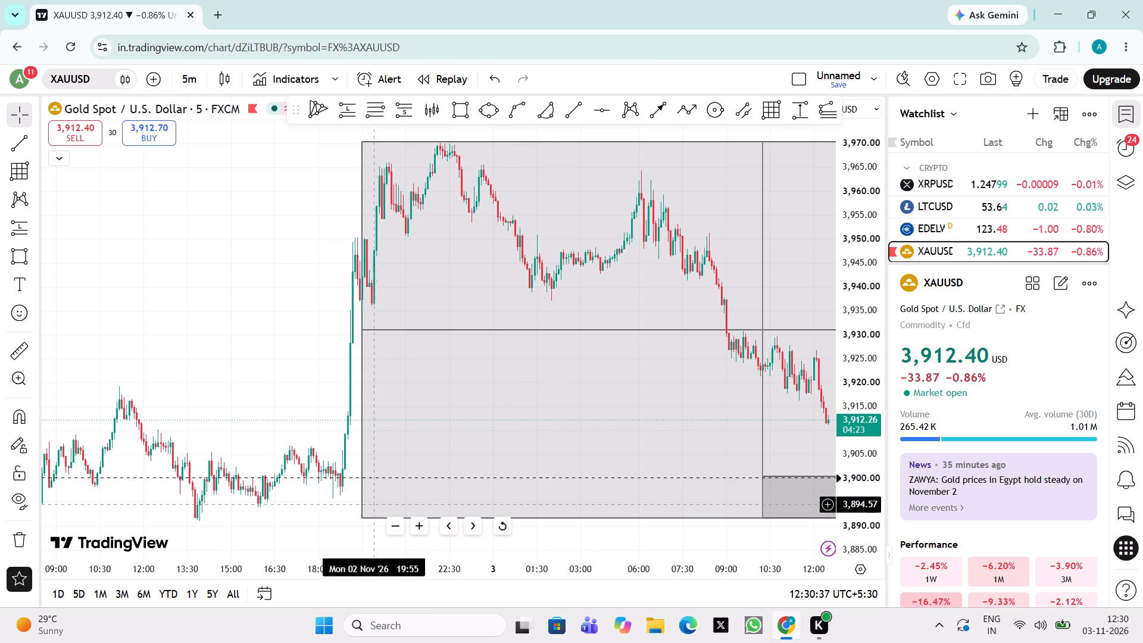
Examine the 30 October–3 November price action on the 5-minute gold chart against the remaining boxes.
left_click(392, 527)
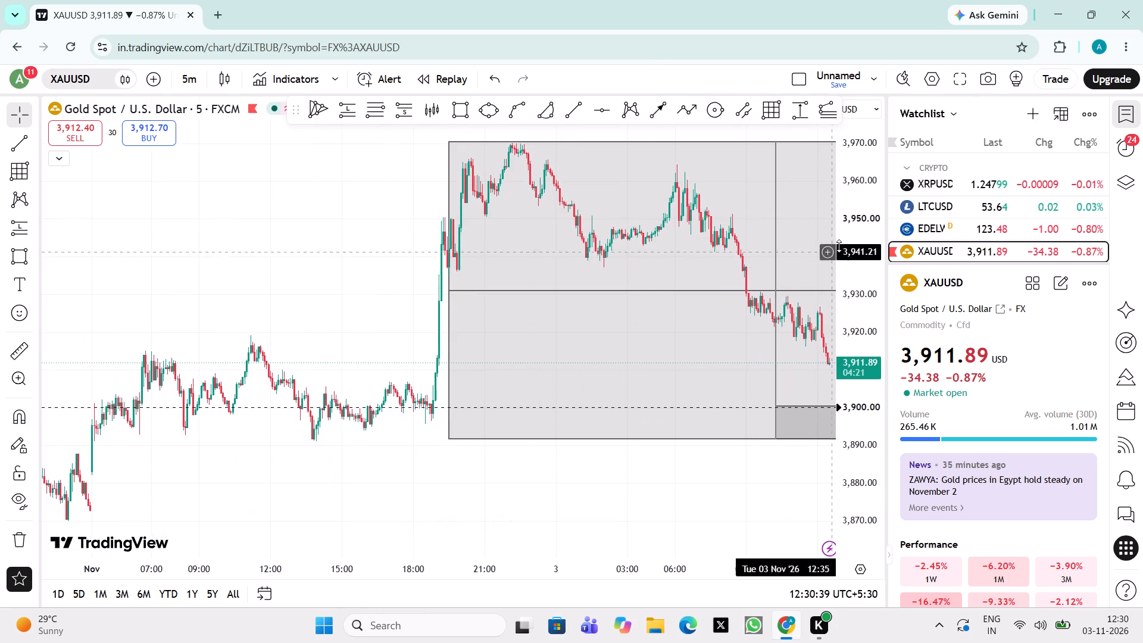
left_click_drag(857, 236, 866, 286)
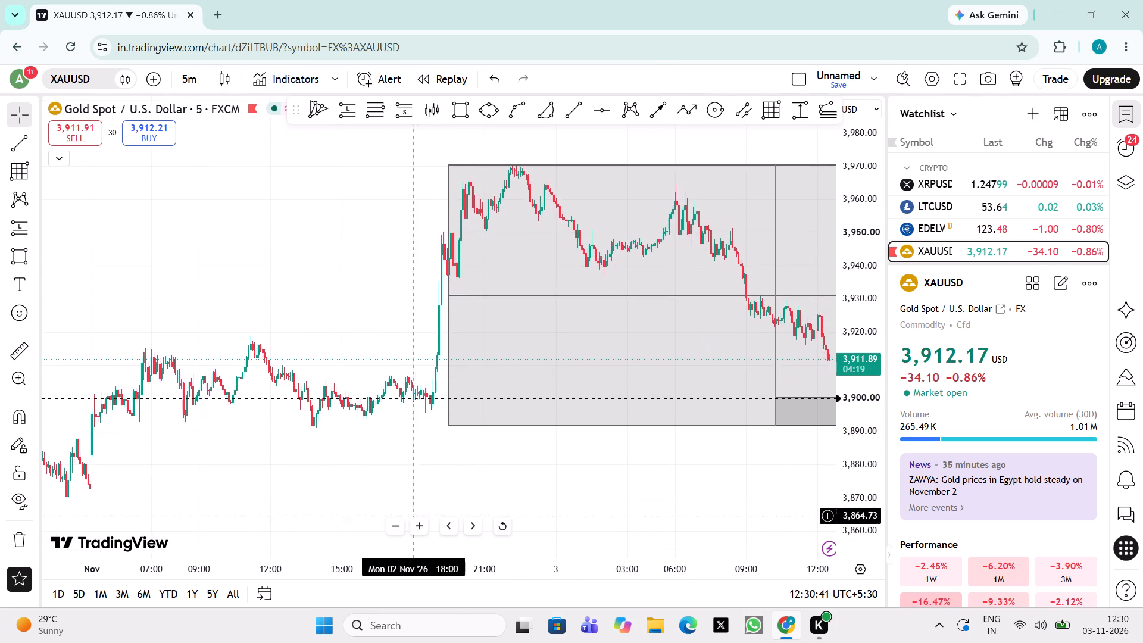
left_click(403, 525)
left_click(403, 525)
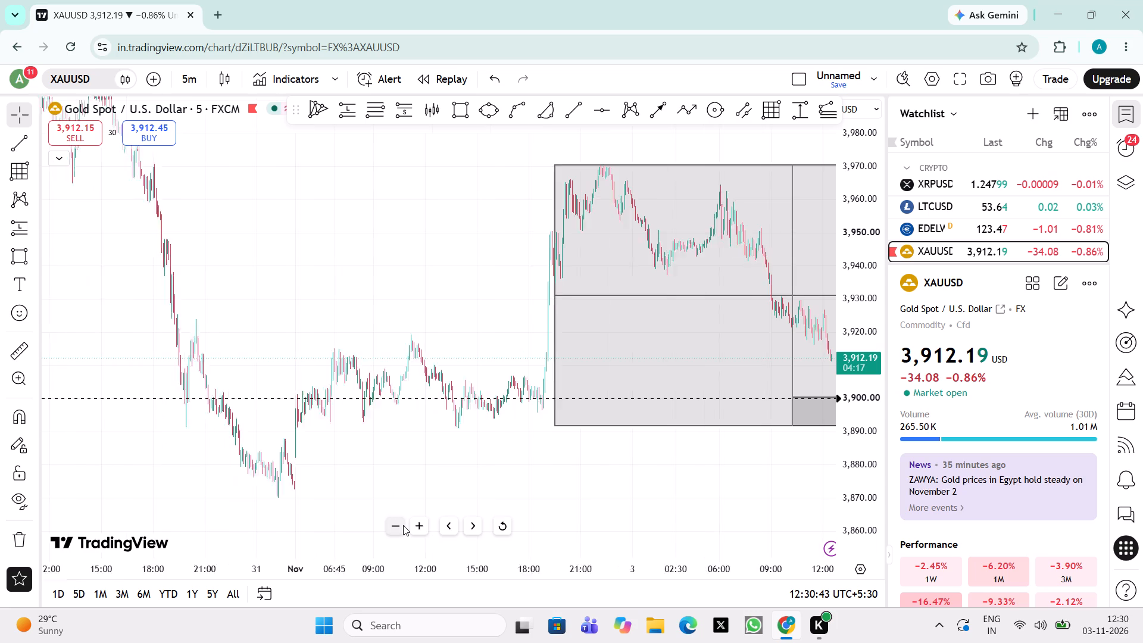
left_click_drag(389, 477, 295, 485)
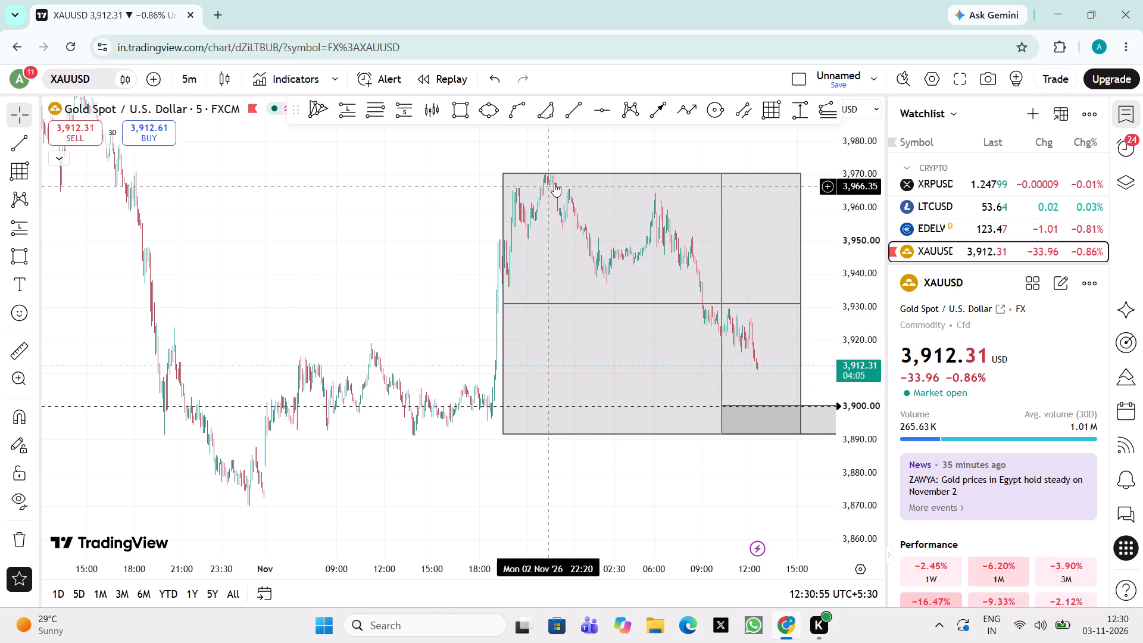
left_click_drag(402, 282, 593, 260)
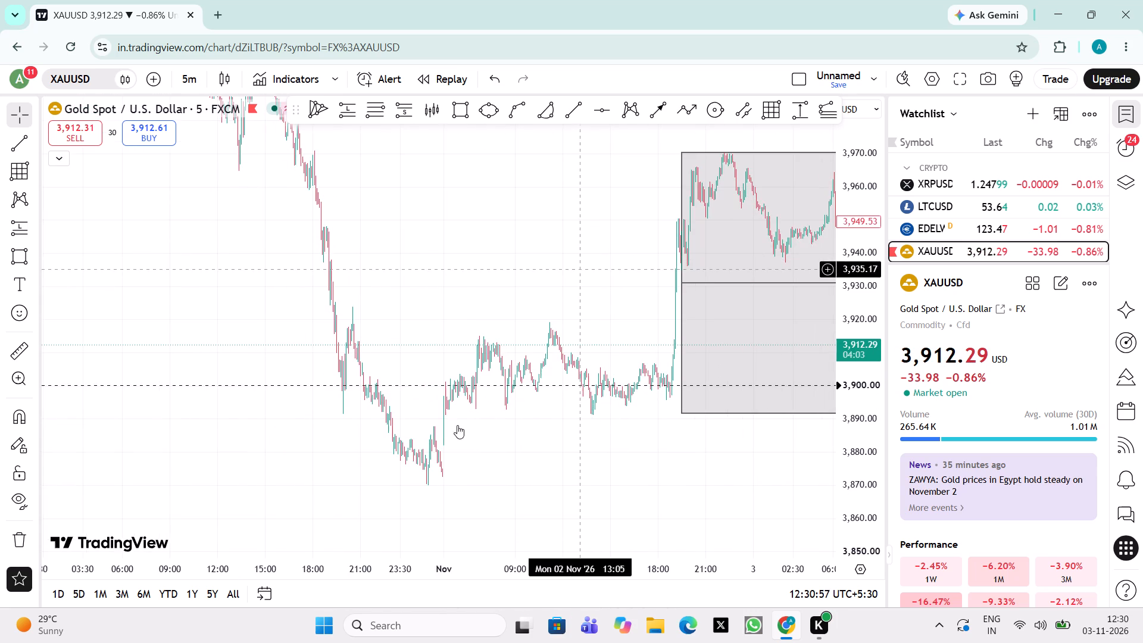
left_click(393, 527)
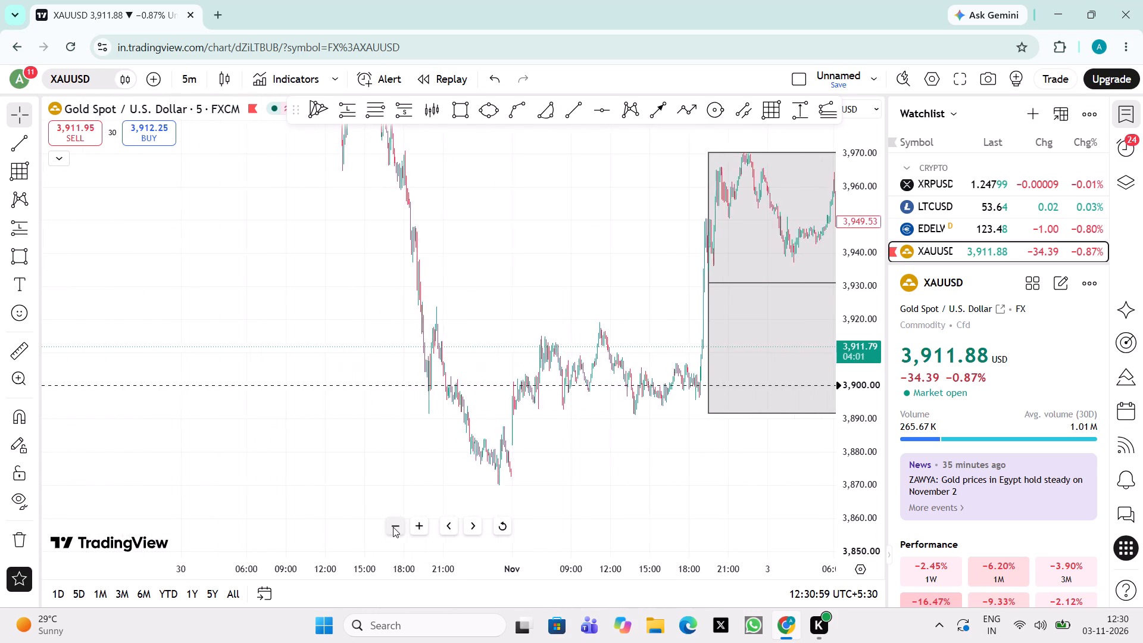
left_click(504, 523)
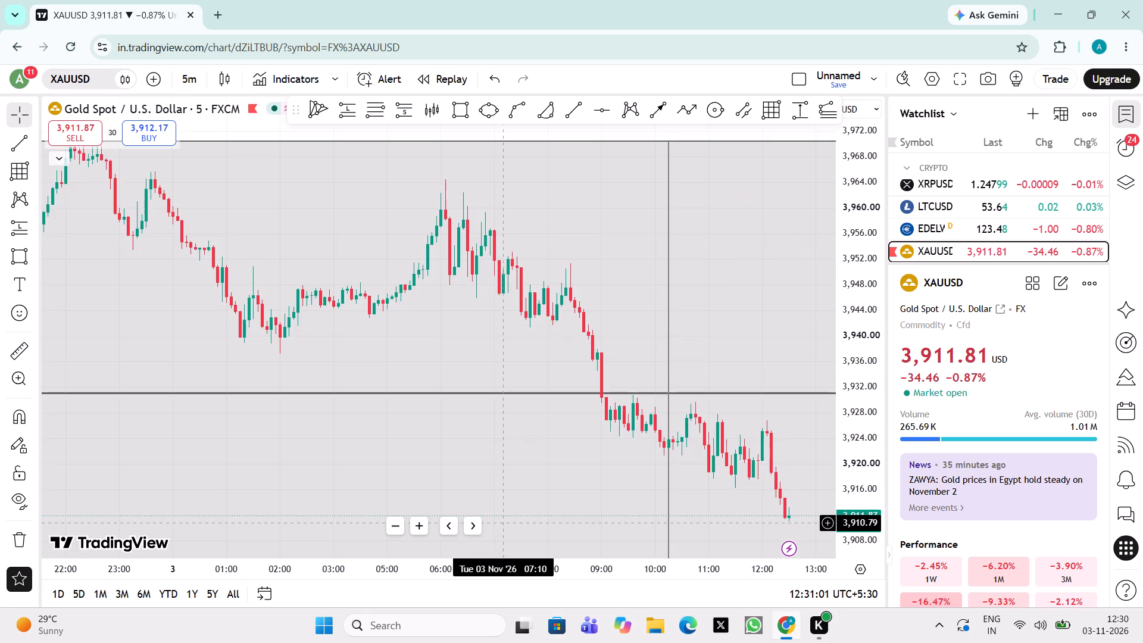
left_click_drag(564, 460, 686, 414)
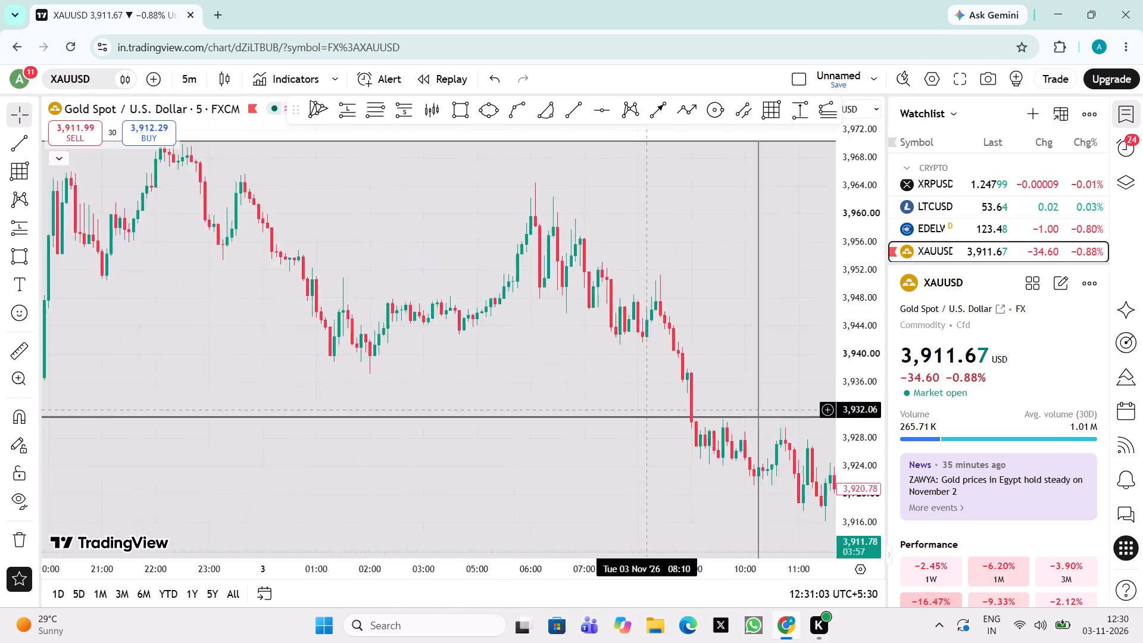
left_click_drag(686, 414, 713, 414)
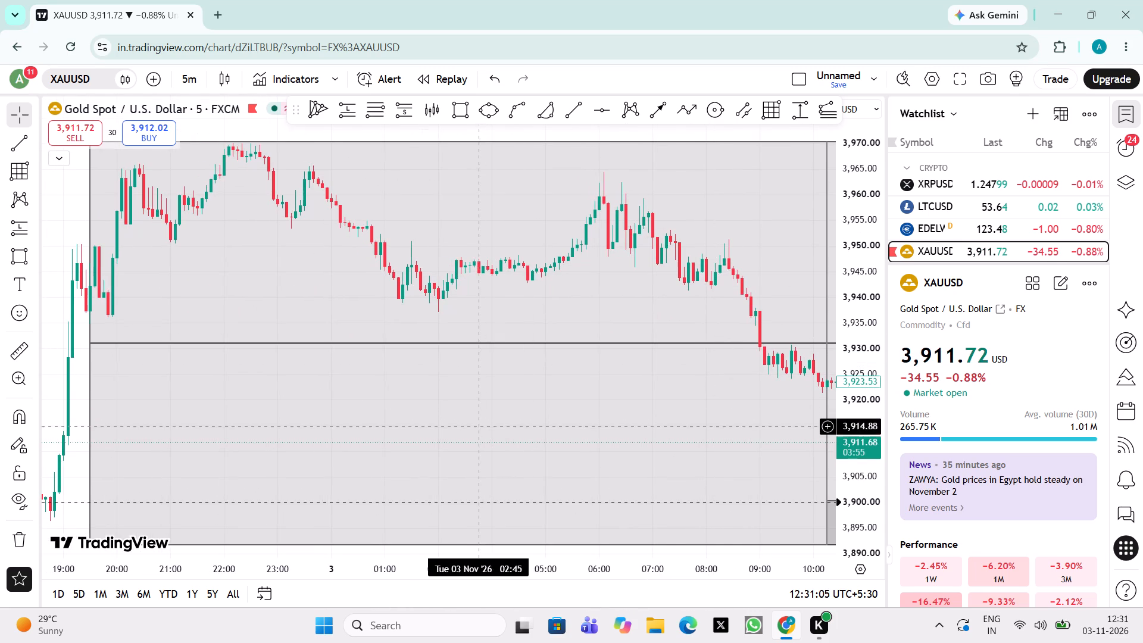
left_click(391, 527)
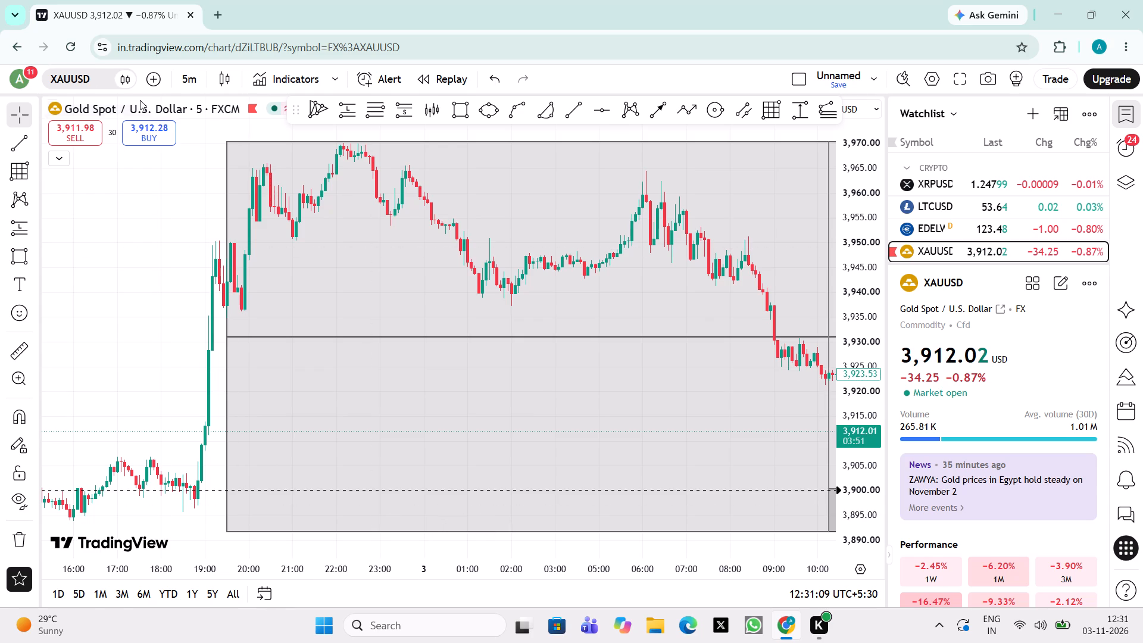
Switch the chart symbol to BTCUSD, the Bitcoin all time history index.
left_click(101, 83)
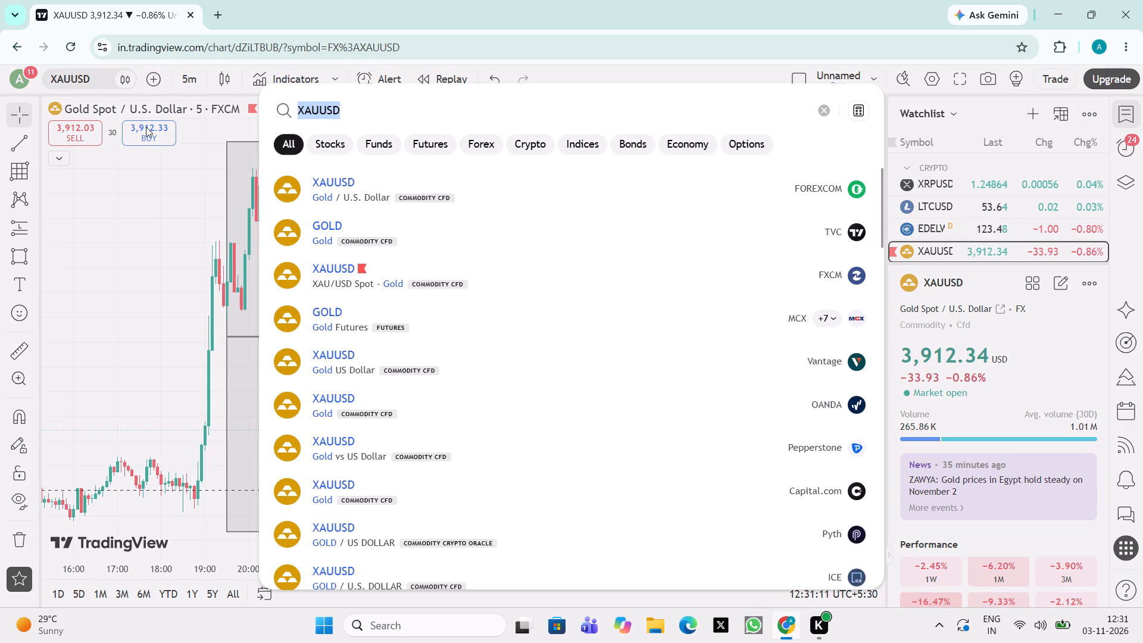
key("BackSpace")
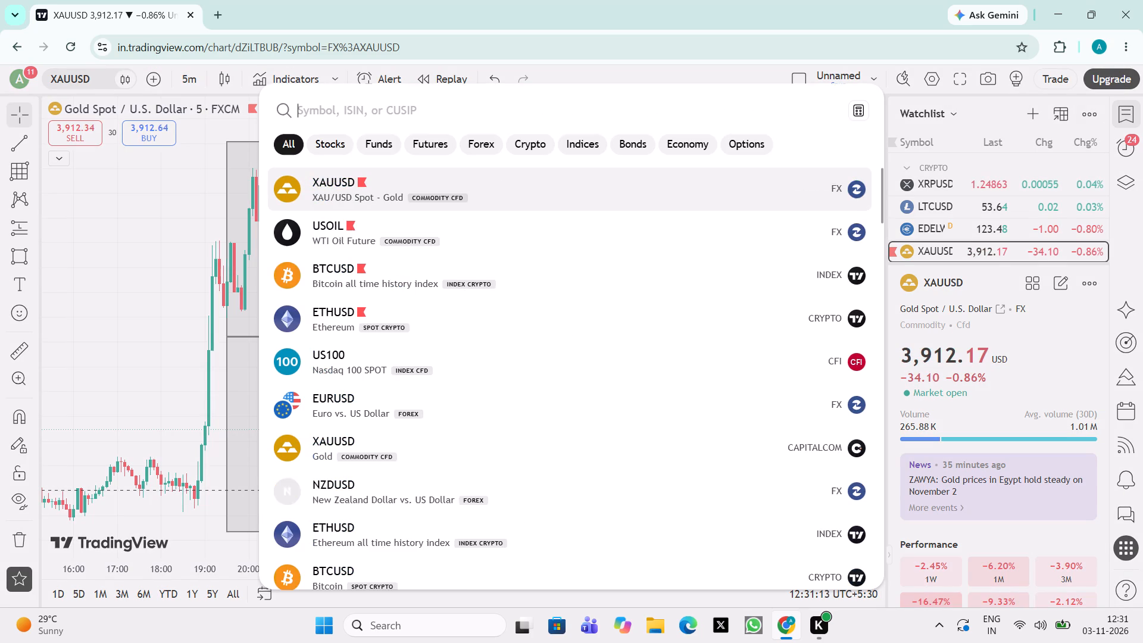
left_click(472, 288)
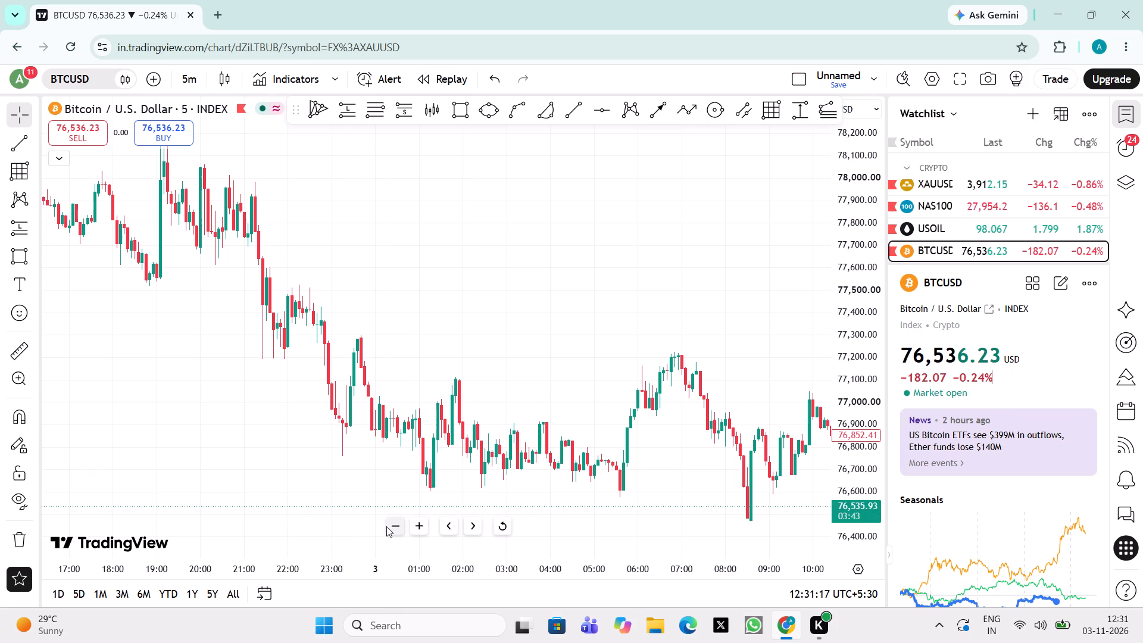
Switch the Bitcoin chart interval to 30 minutes.
triple_click(399, 532)
left_click(399, 532)
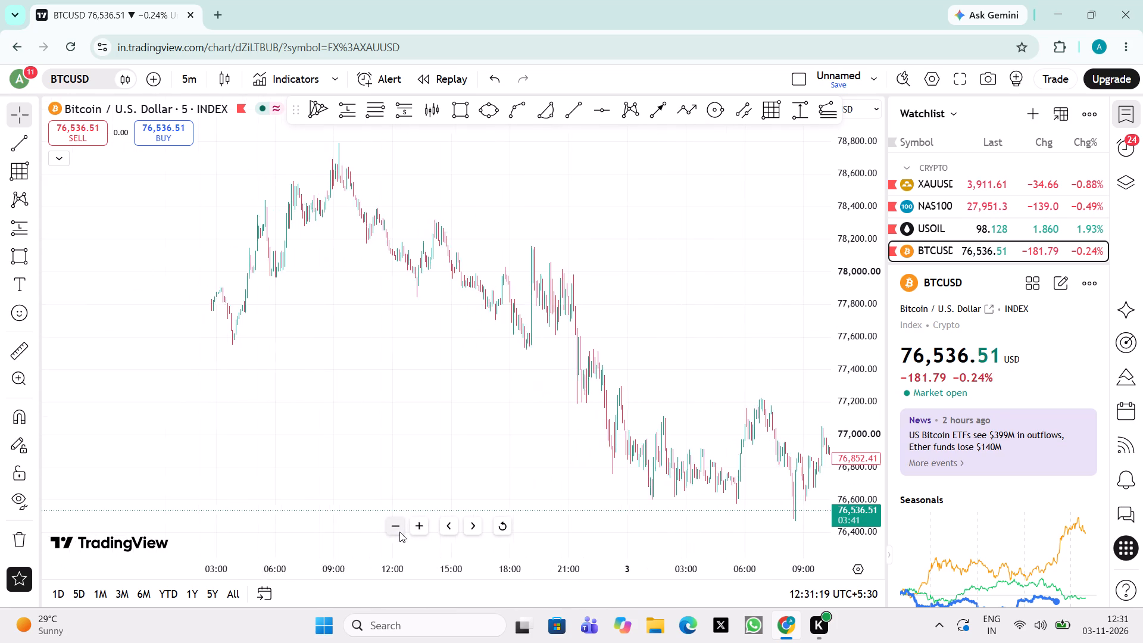
left_click_drag(484, 454, 801, 385)
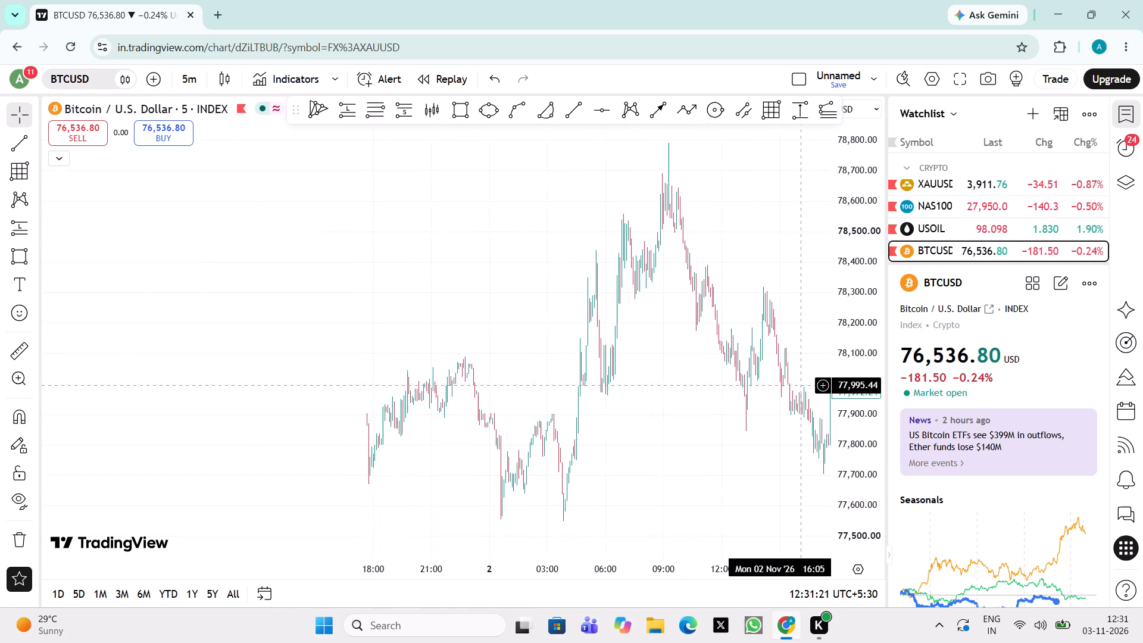
left_click(191, 86)
left_click(244, 576)
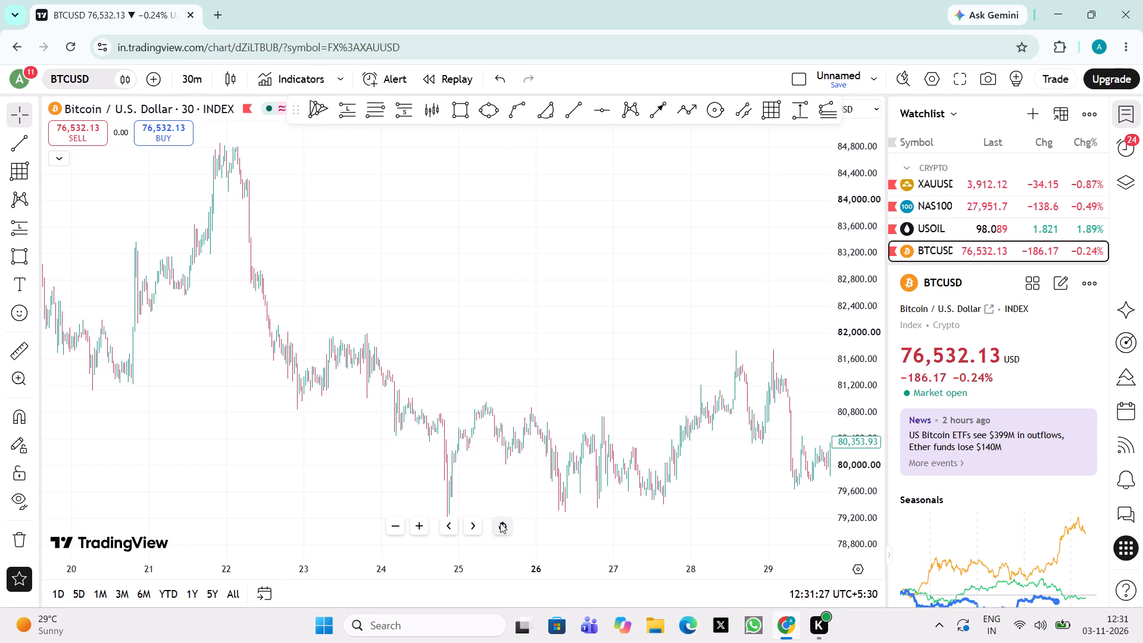
Examine Bitcoin's 29 October–3 November swings on the 30-minute chart, focusing on the 31 October low, 2 November high and following decline.
left_click(500, 523)
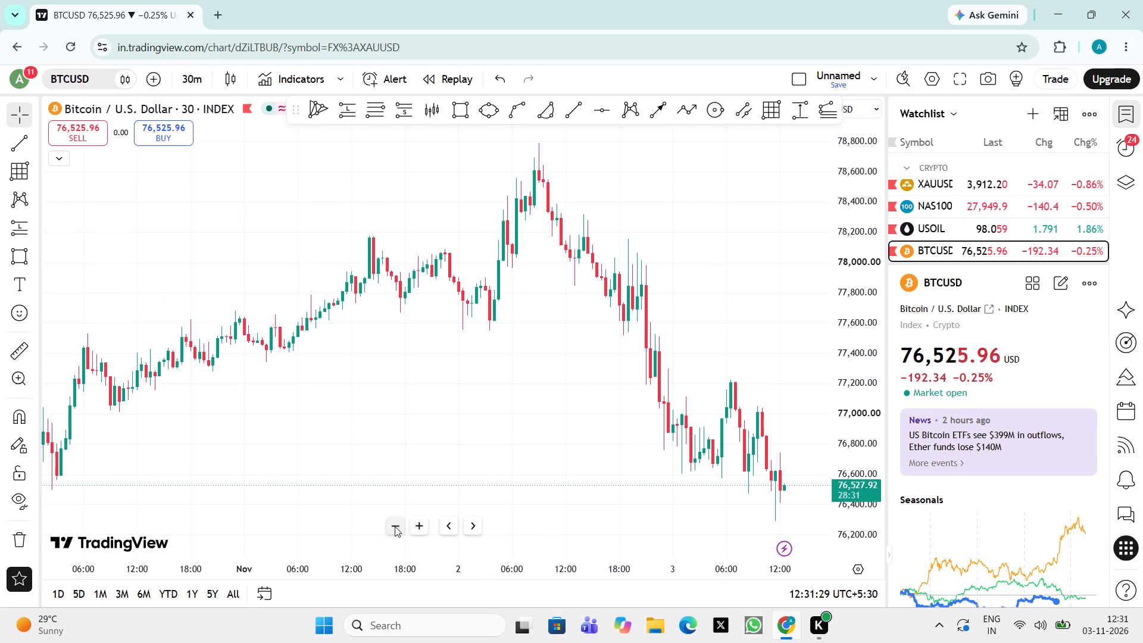
left_click(395, 526)
left_click_drag(466, 461, 480, 398)
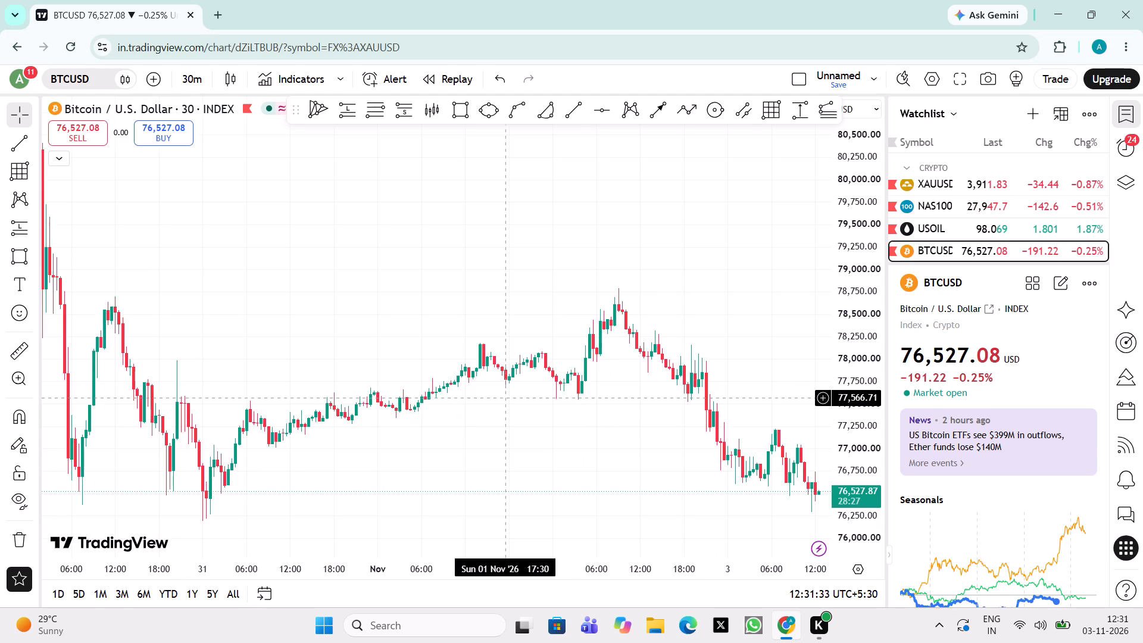
left_click_drag(480, 398, 444, 399)
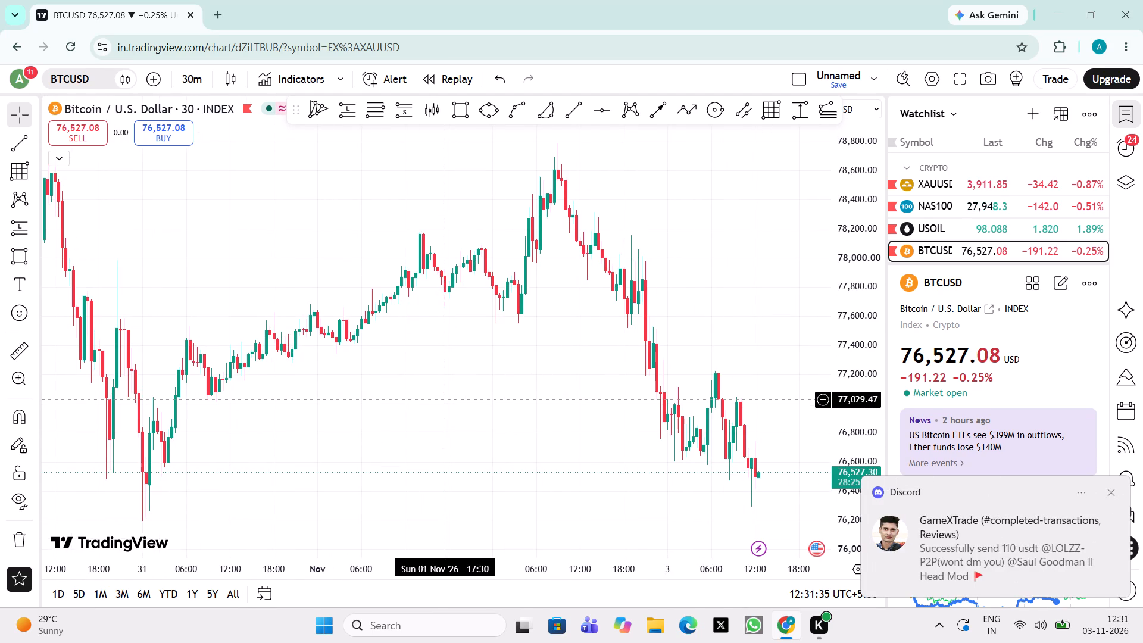
left_click_drag(444, 399, 446, 399)
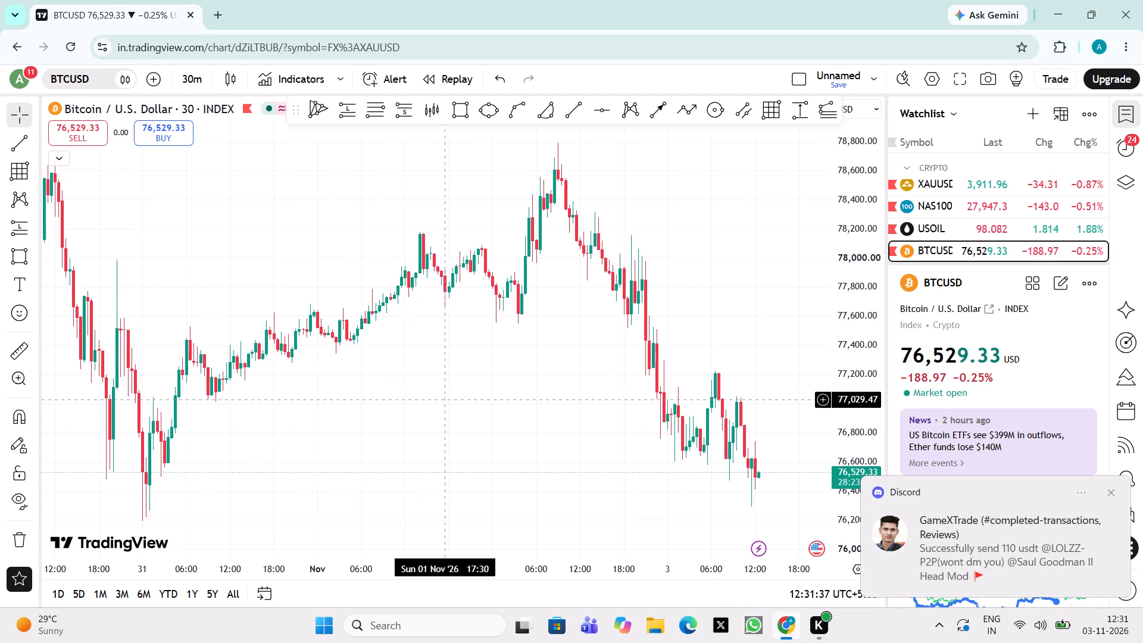
left_click_drag(446, 399, 497, 389)
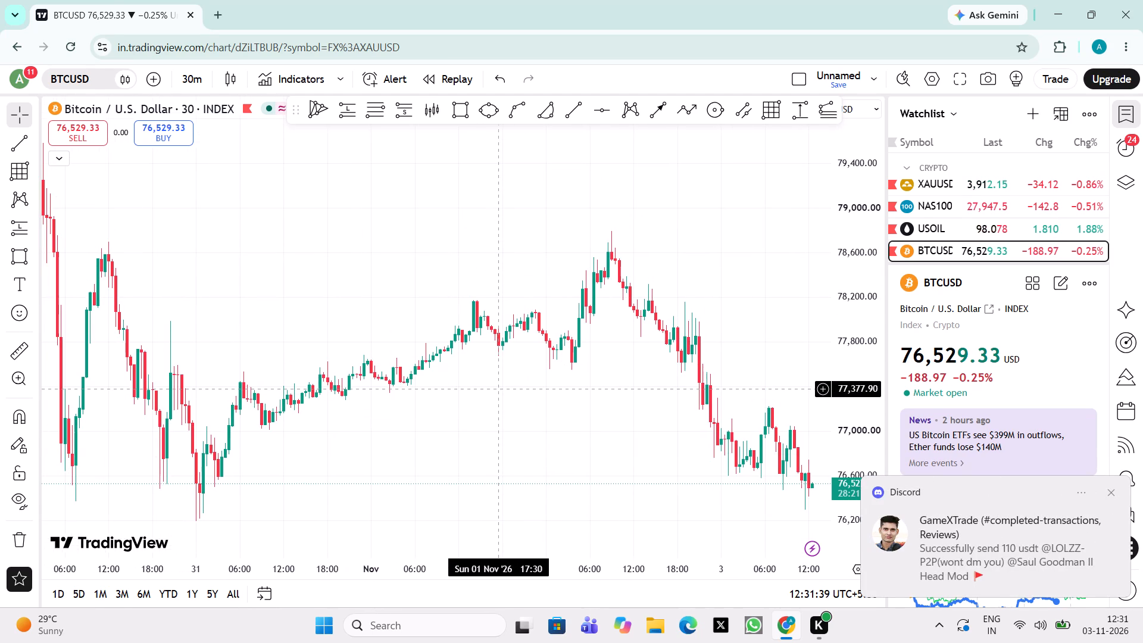
left_click_drag(497, 389, 495, 388)
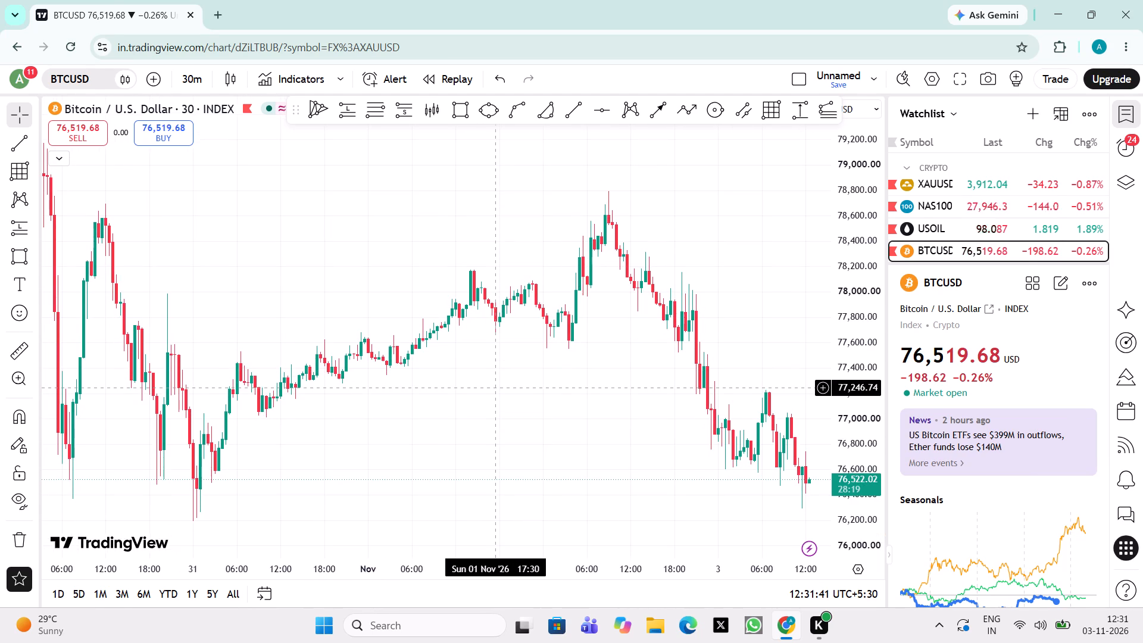
left_click_drag(495, 388, 757, 407)
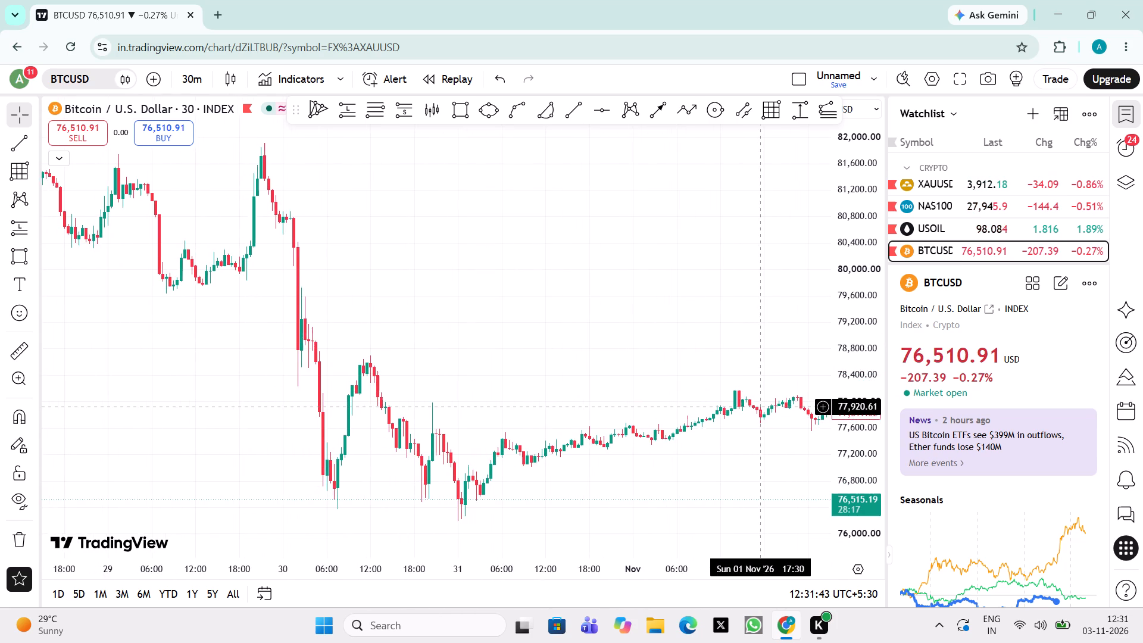
left_click_drag(757, 407, 444, 379)
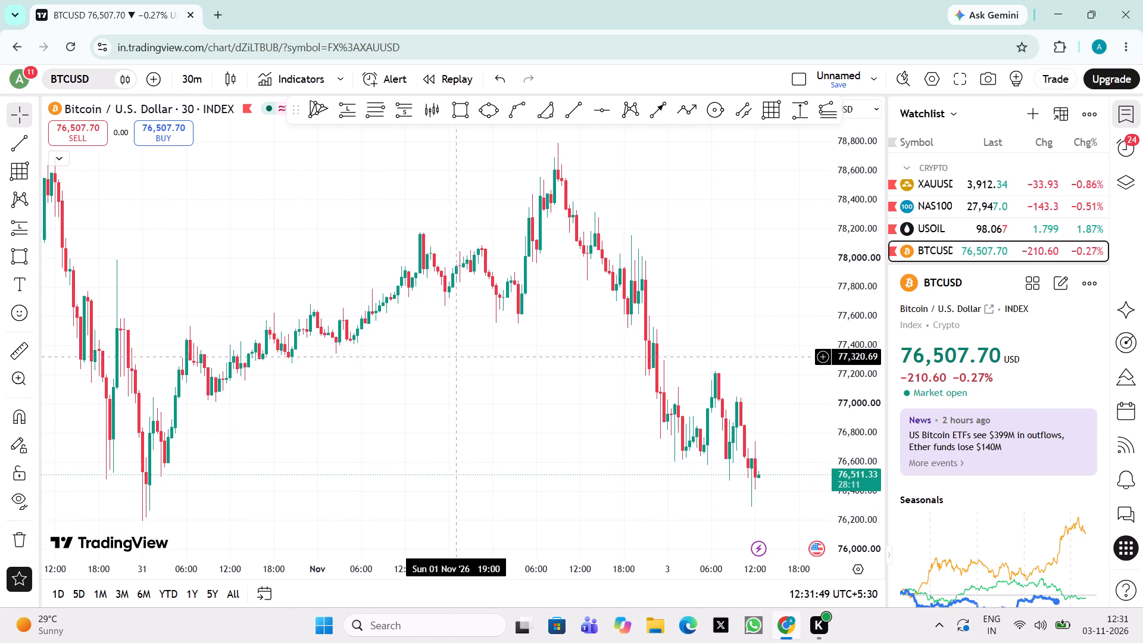
left_click_drag(371, 395, 383, 394)
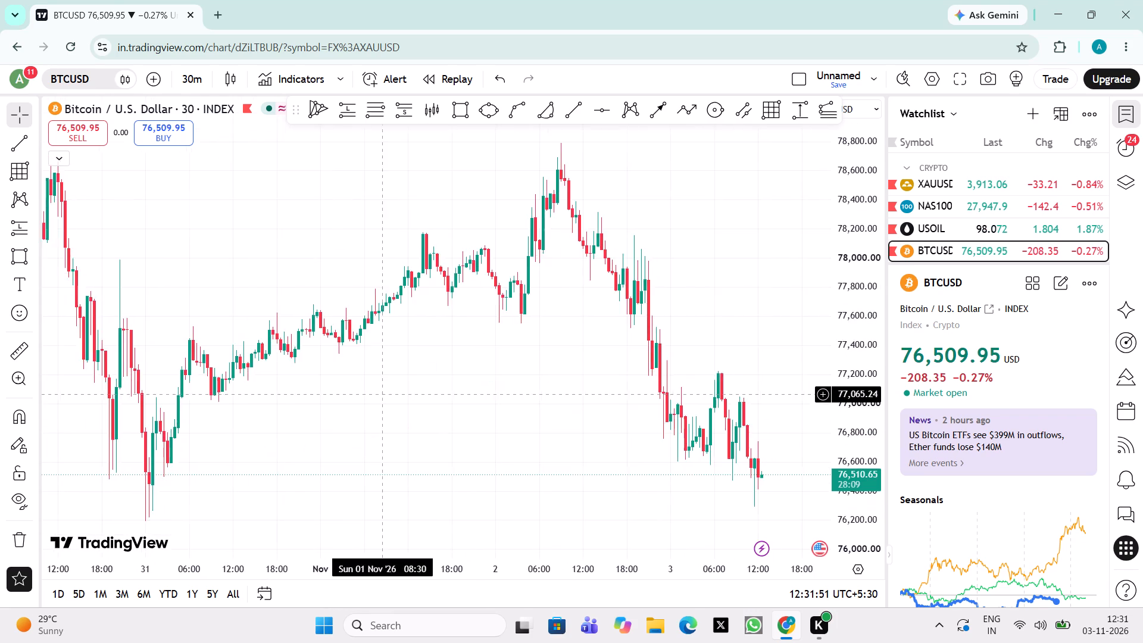
left_click_drag(383, 394, 318, 388)
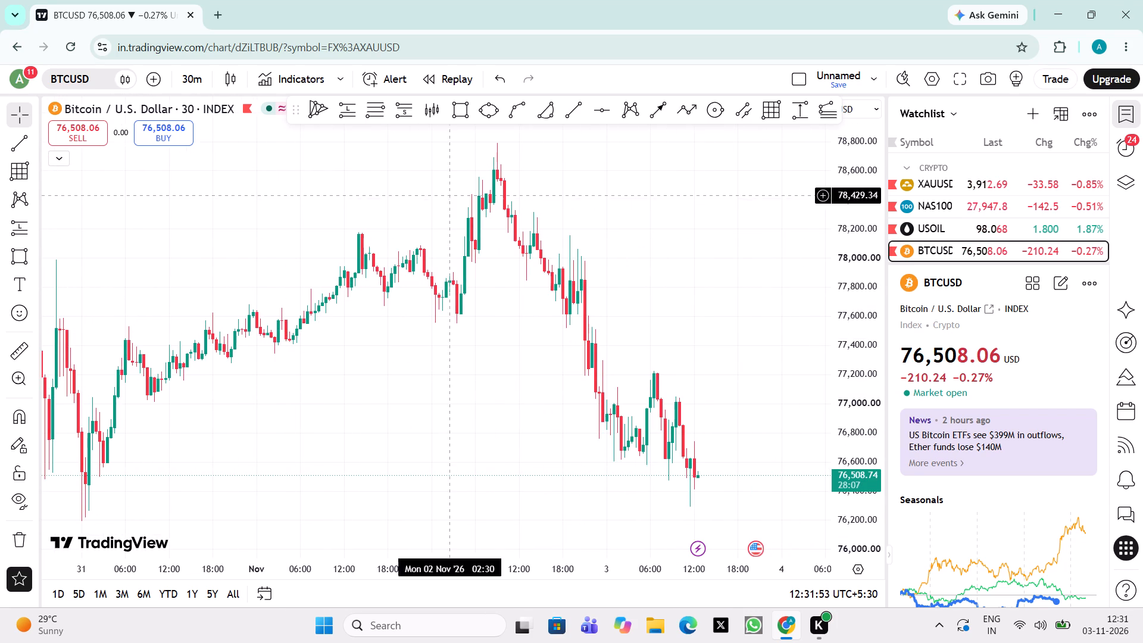
left_click(131, 344)
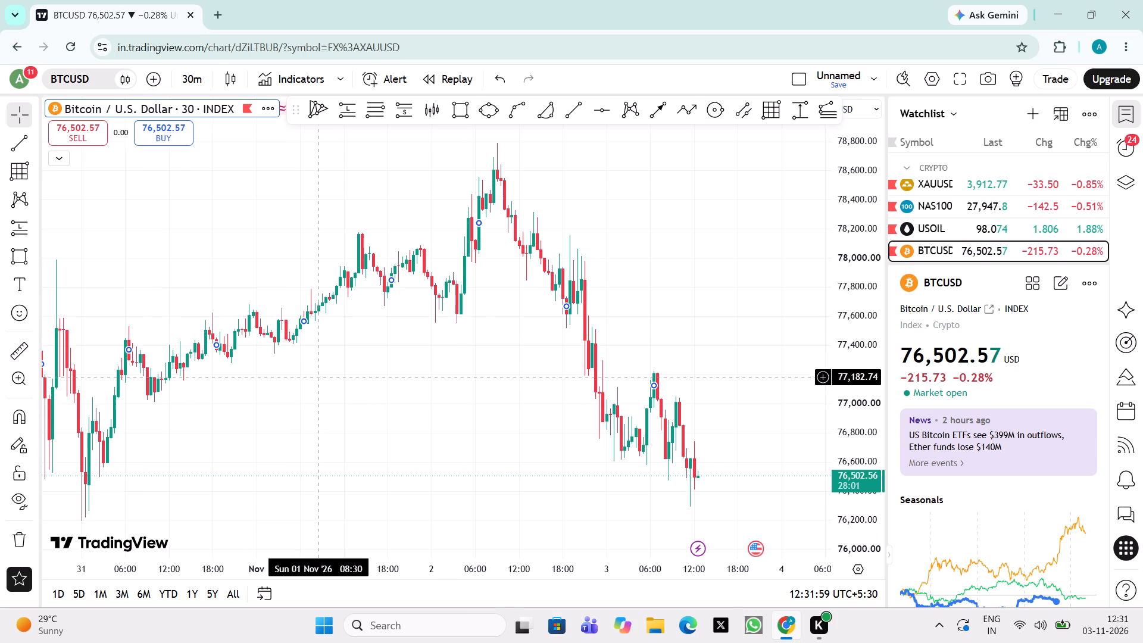
Draw a rectangle around Bitcoin's 2 November peak, spanning 02:00 to 14:30 and about 77,617 to 78,787.
left_click_drag(320, 377, 348, 367)
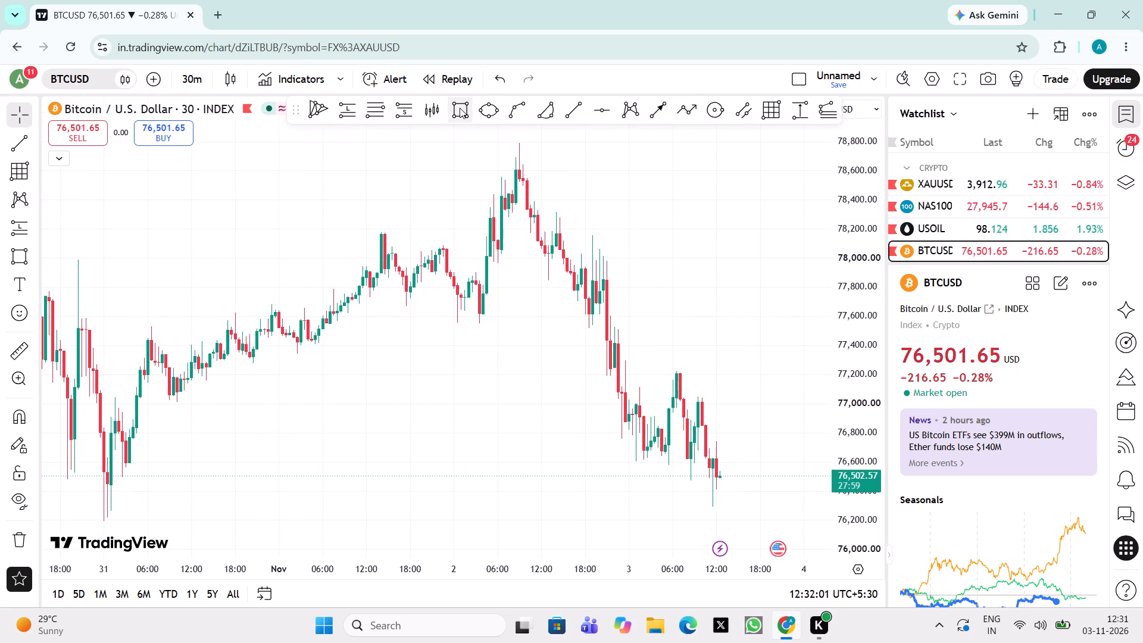
left_click(459, 108)
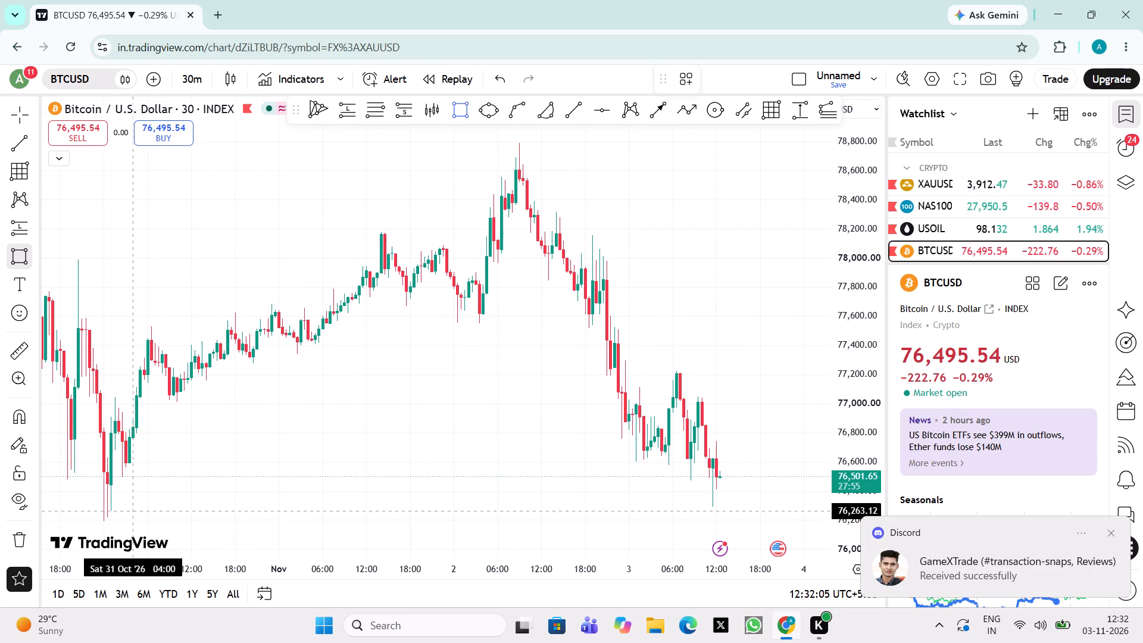
left_click_drag(138, 510, 229, 339)
left_click(229, 339)
left_click_drag(229, 360, 560, 168)
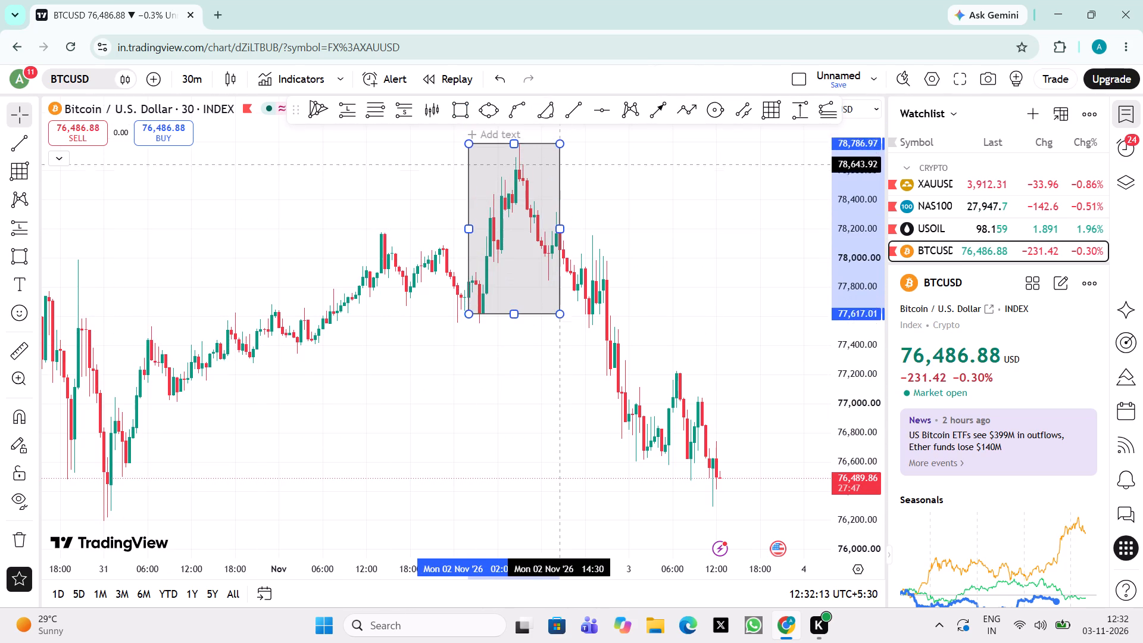
left_click_drag(560, 168, 558, 164)
Draw a rising parallel channel around the 31 October–2 November advance, with its start extended back to 31 October 04:30.
left_click_drag(425, 326, 466, 310)
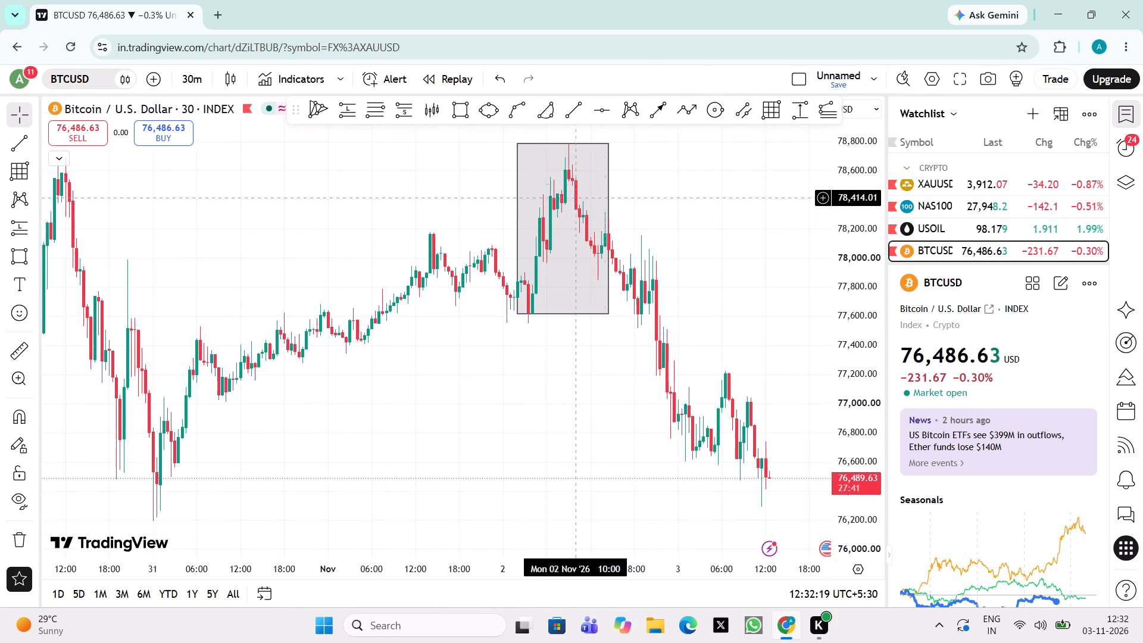
left_click(738, 110)
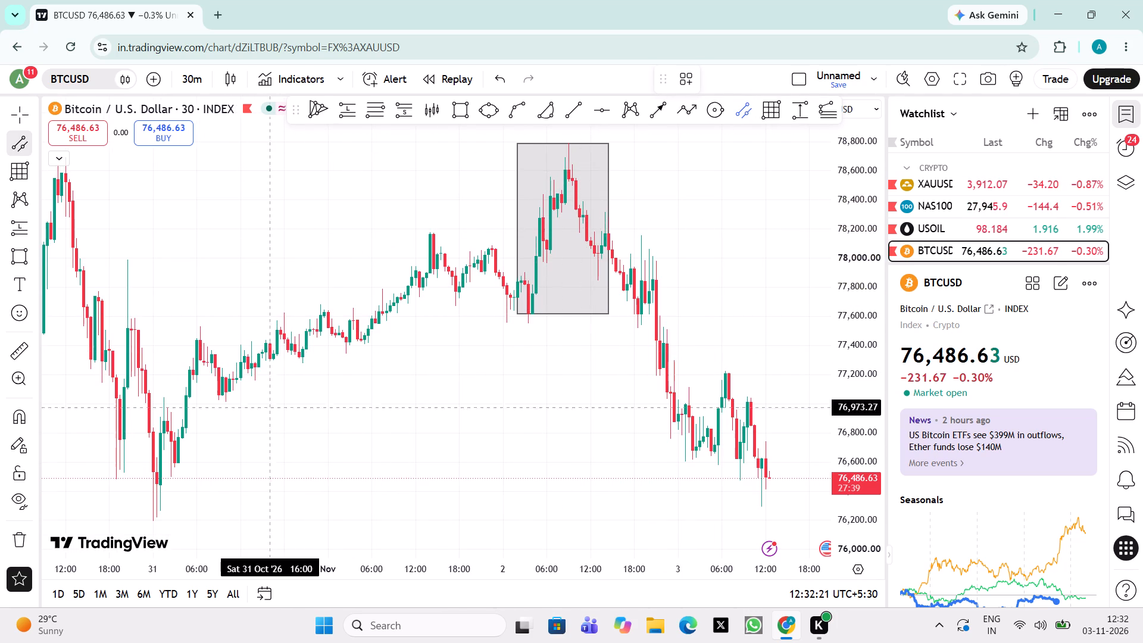
left_click_drag(207, 401, 444, 341)
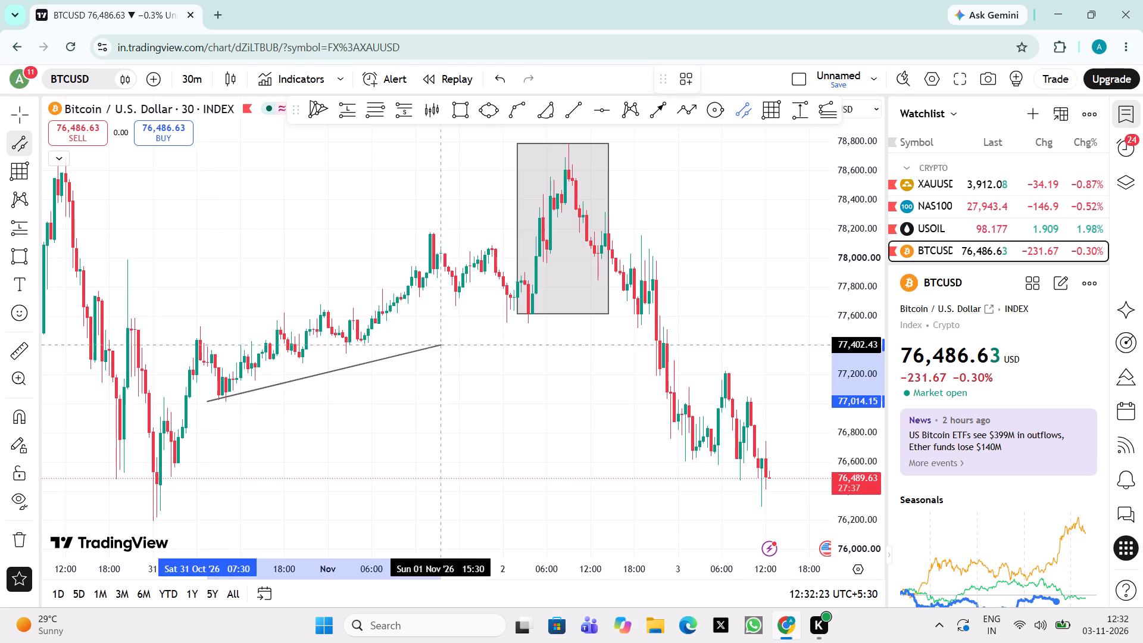
left_click_drag(558, 307, 528, 220)
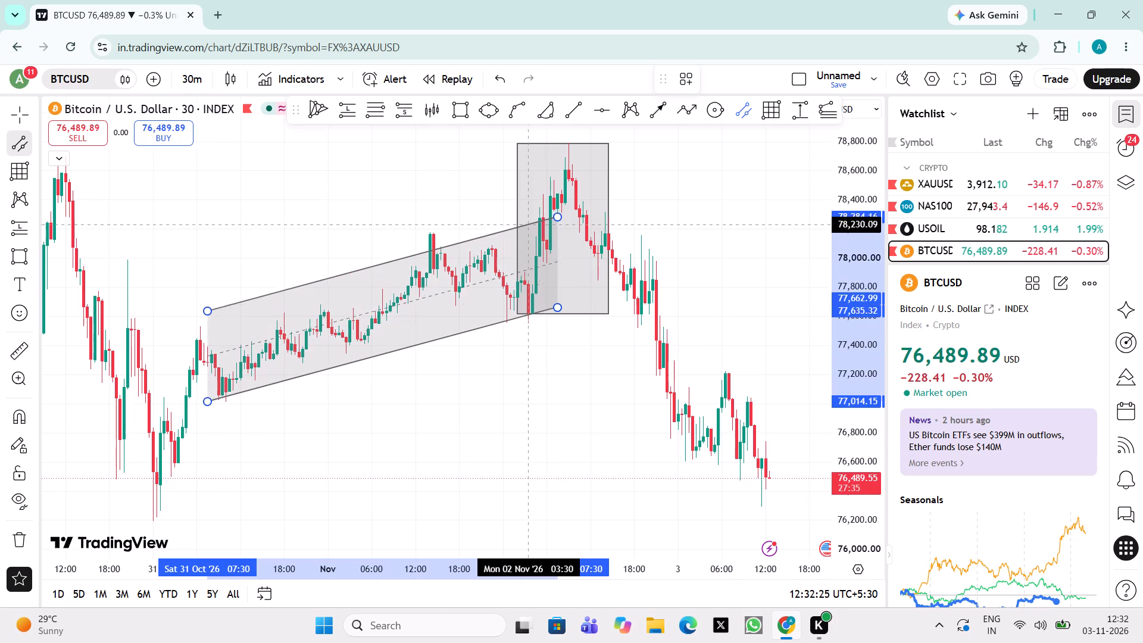
left_click_drag(528, 220, 501, 214)
left_click(501, 214)
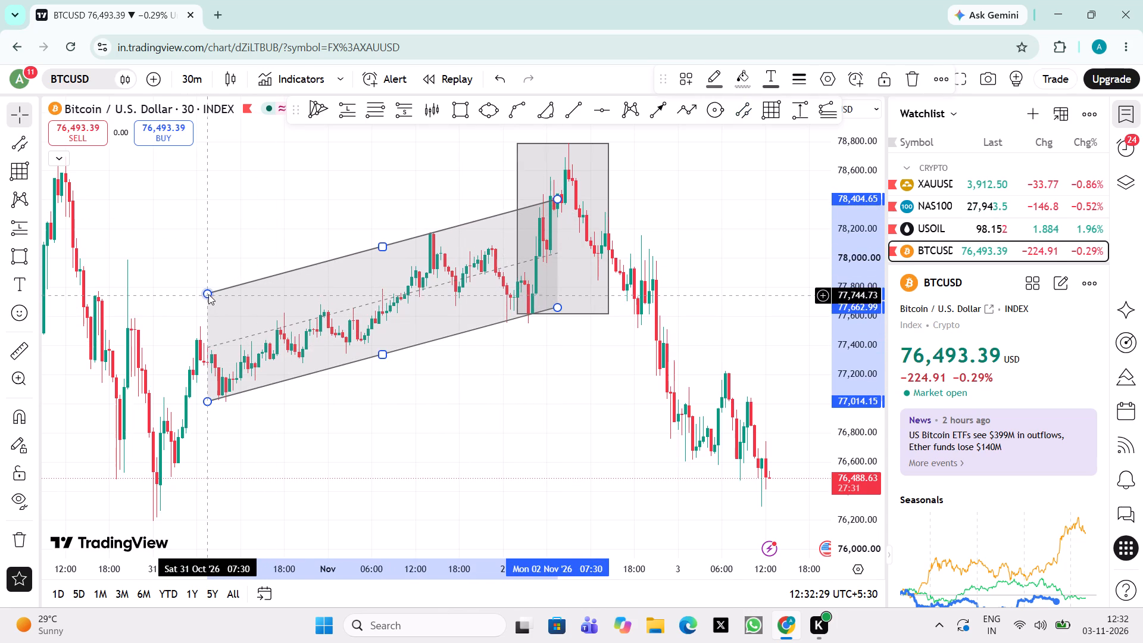
left_click_drag(208, 294, 185, 302)
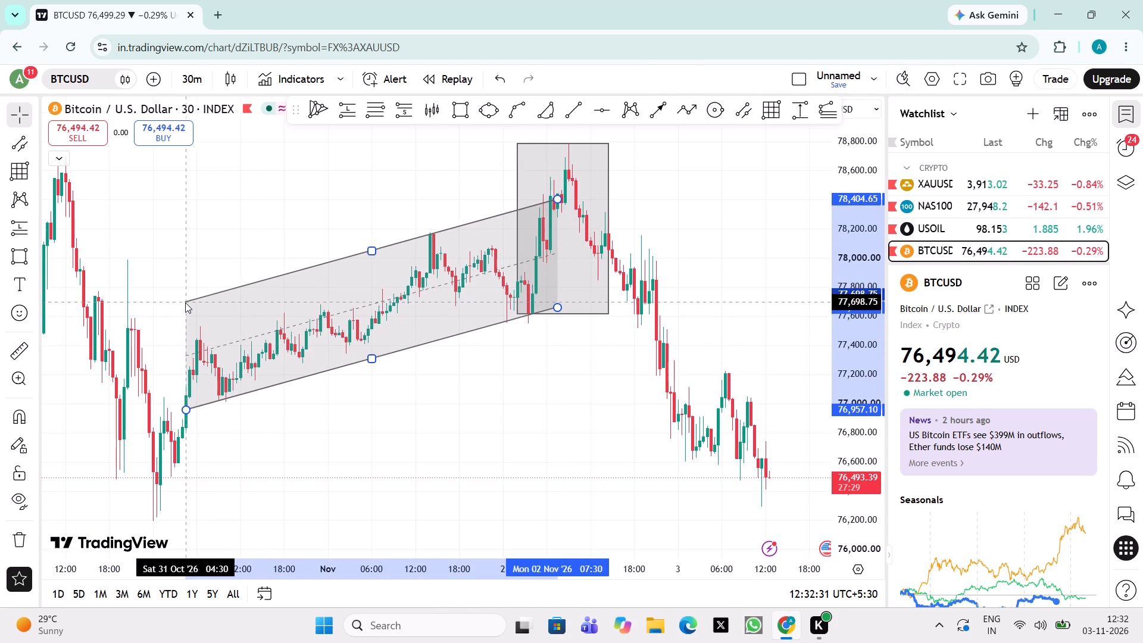
left_click_drag(185, 302, 186, 303)
left_click(186, 303)
Draw a rectangle over the earlier decline from 30 October 10:30 to 31 October 17:30, between about 78,690 and 76,192.
left_click_drag(299, 255, 302, 248)
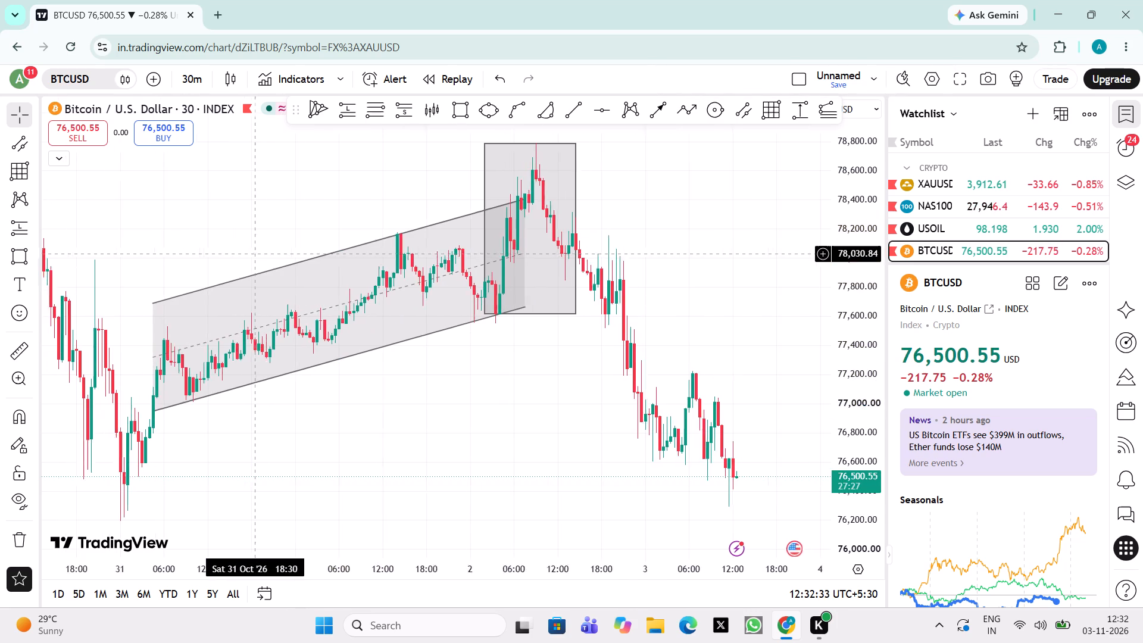
left_click_drag(302, 248, 339, 245)
left_click_drag(350, 286, 302, 236)
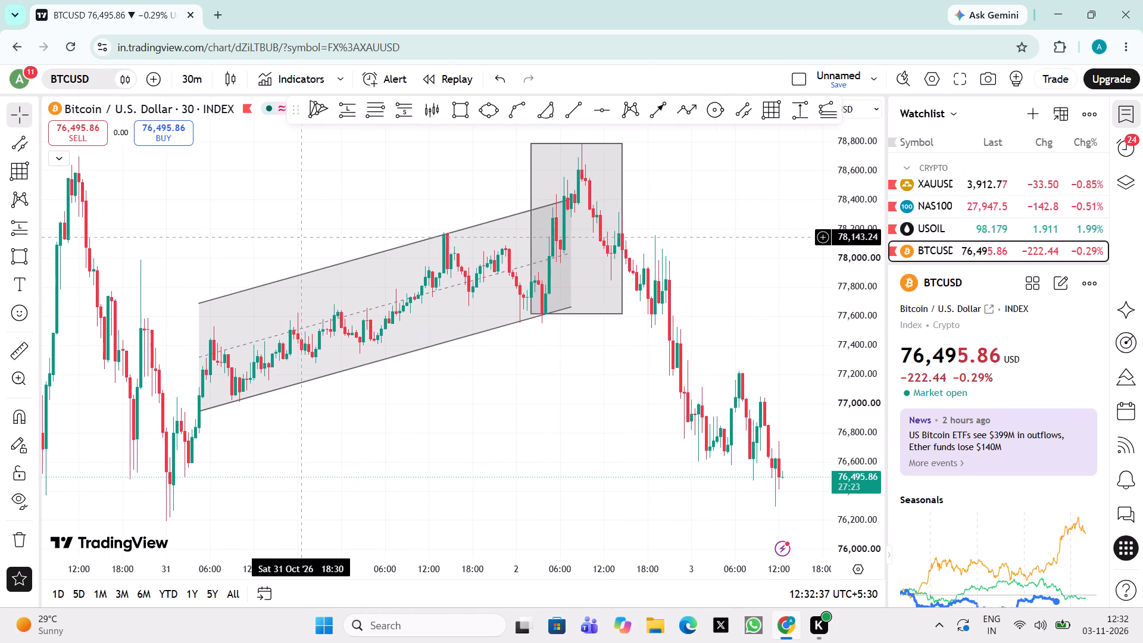
left_click(461, 106)
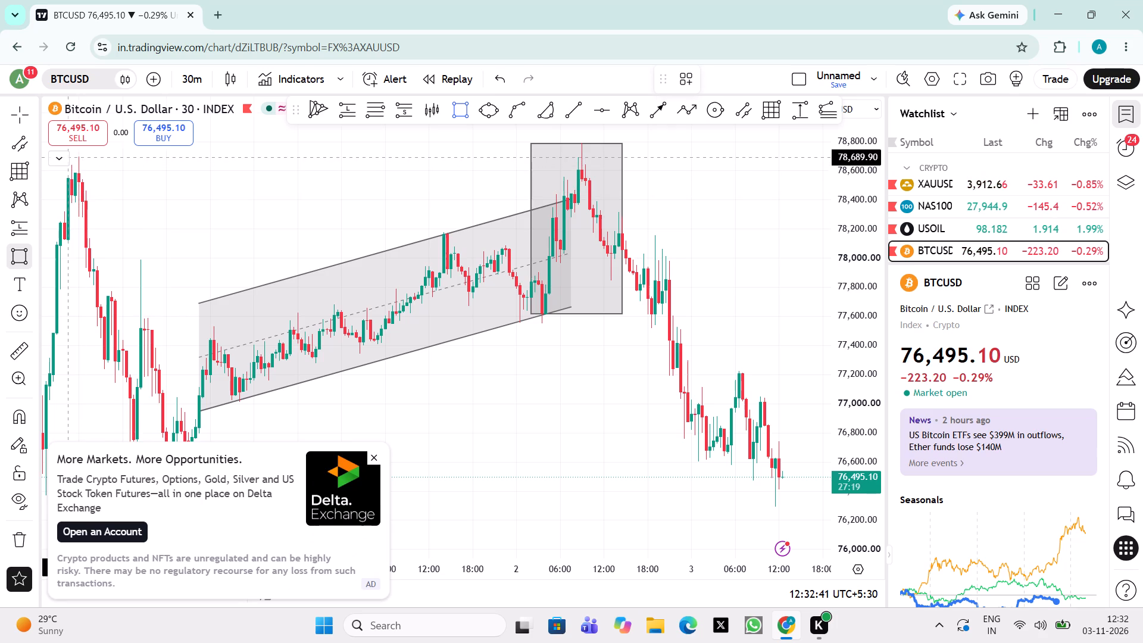
left_click_drag(70, 157, 139, 341)
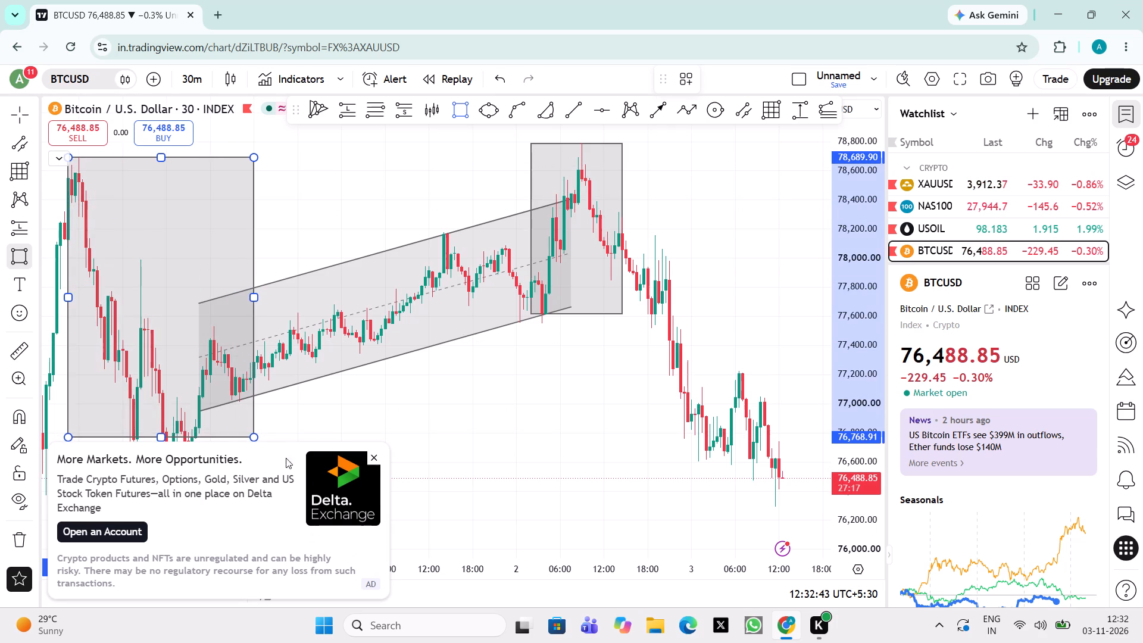
left_click(374, 460)
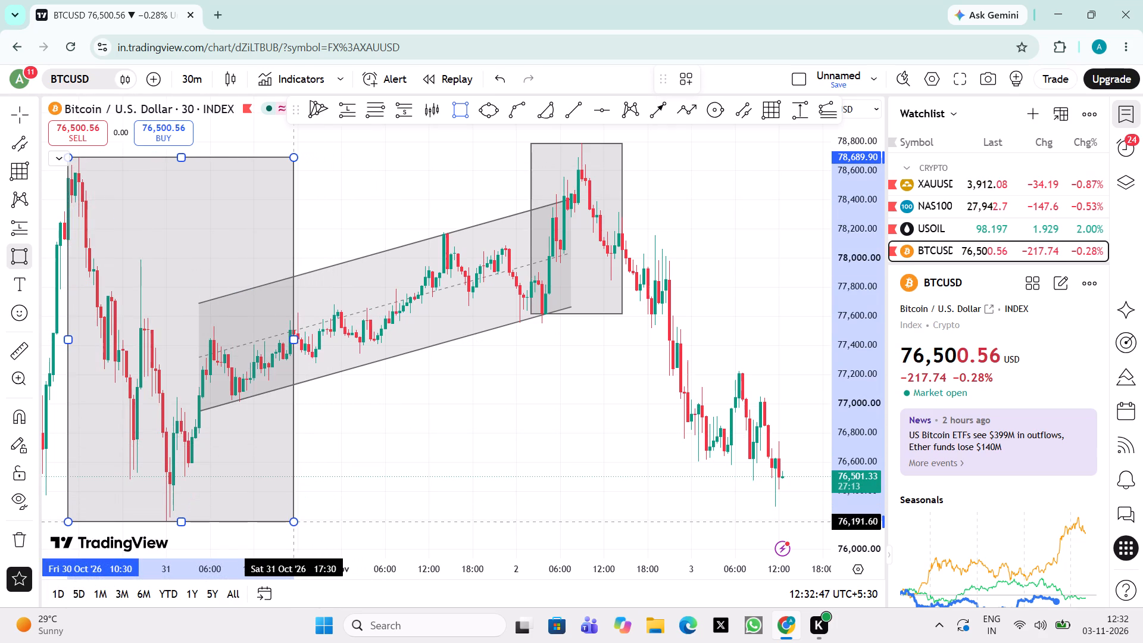
left_click(295, 521)
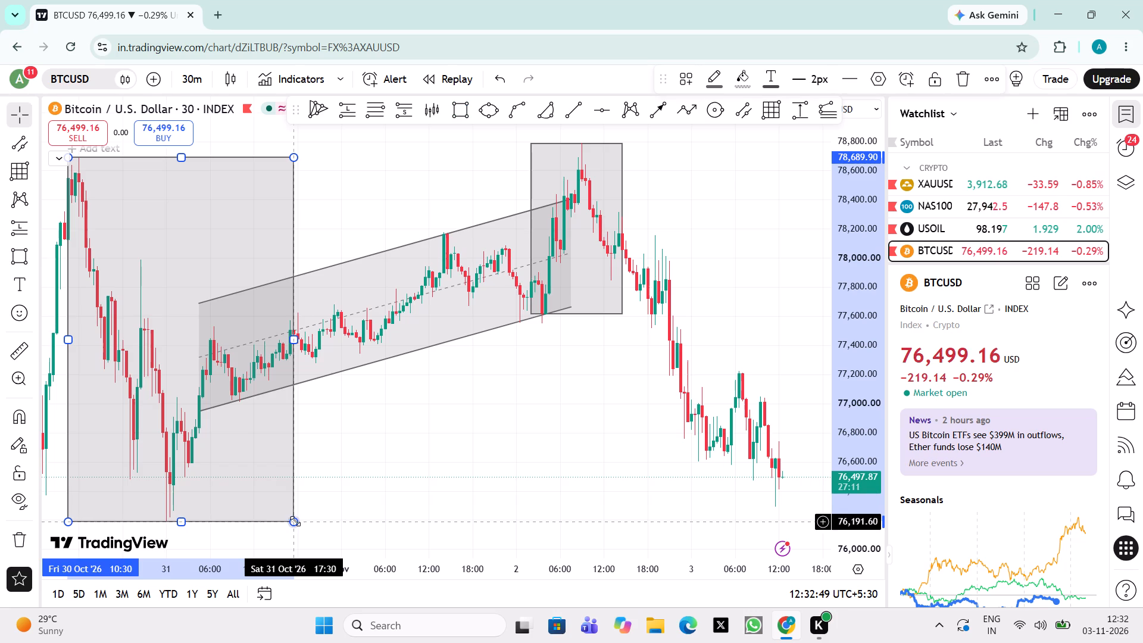
Move the large rectangle onto the later decline, spanning 2 November 06:30 to 3 November 13:30, about 78,782 to 76,284.
left_click_drag(406, 488, 391, 448)
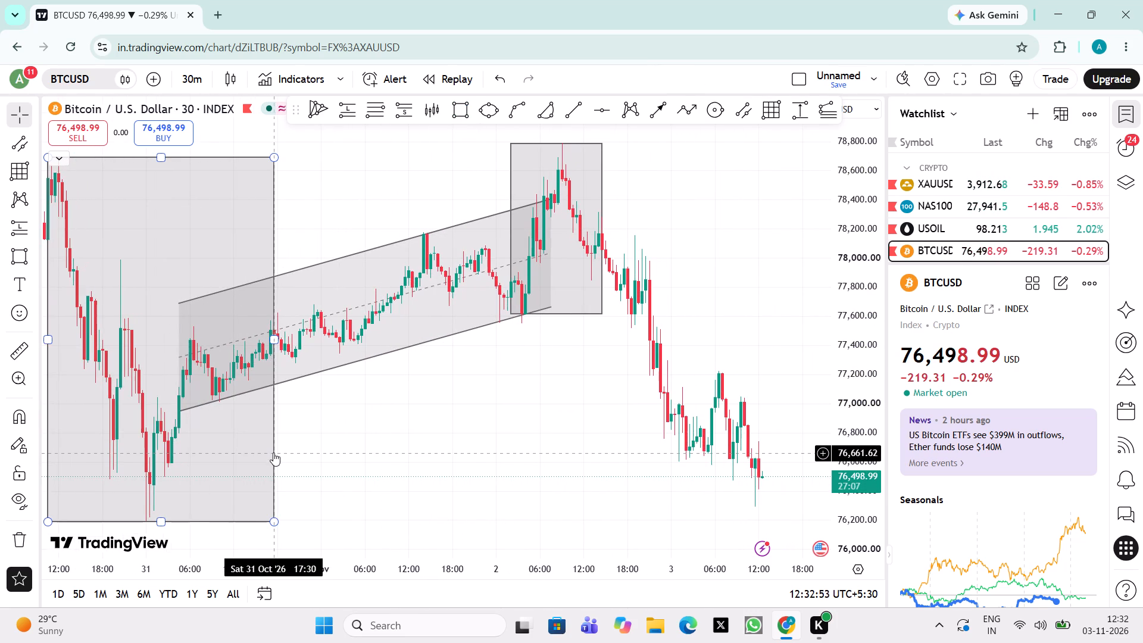
left_click_drag(273, 452, 737, 444)
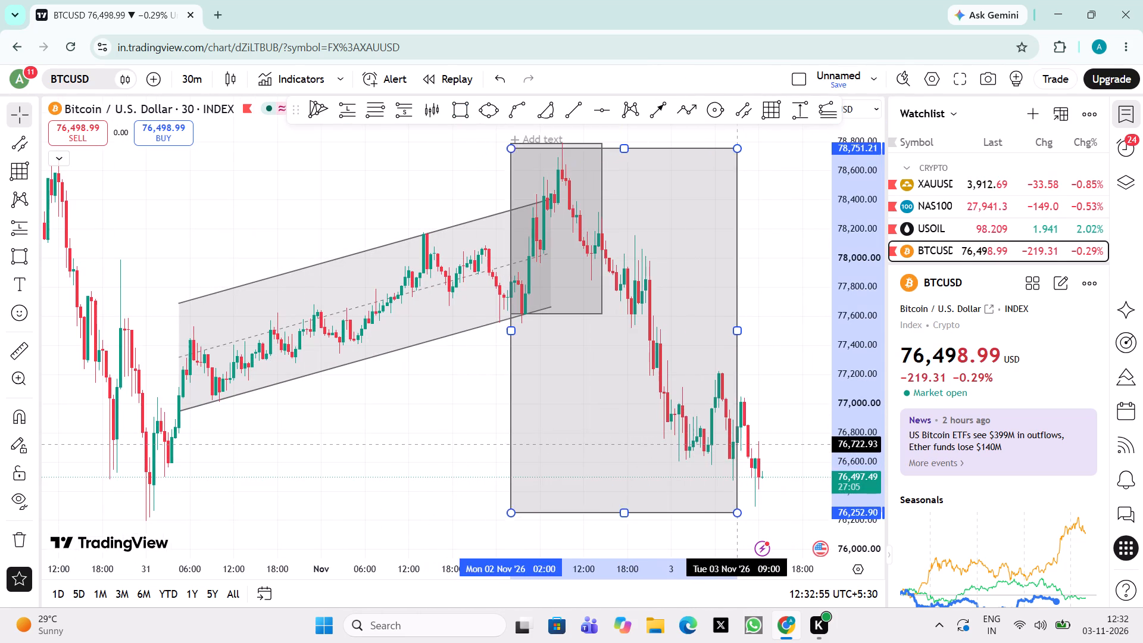
left_click_drag(737, 444, 761, 436)
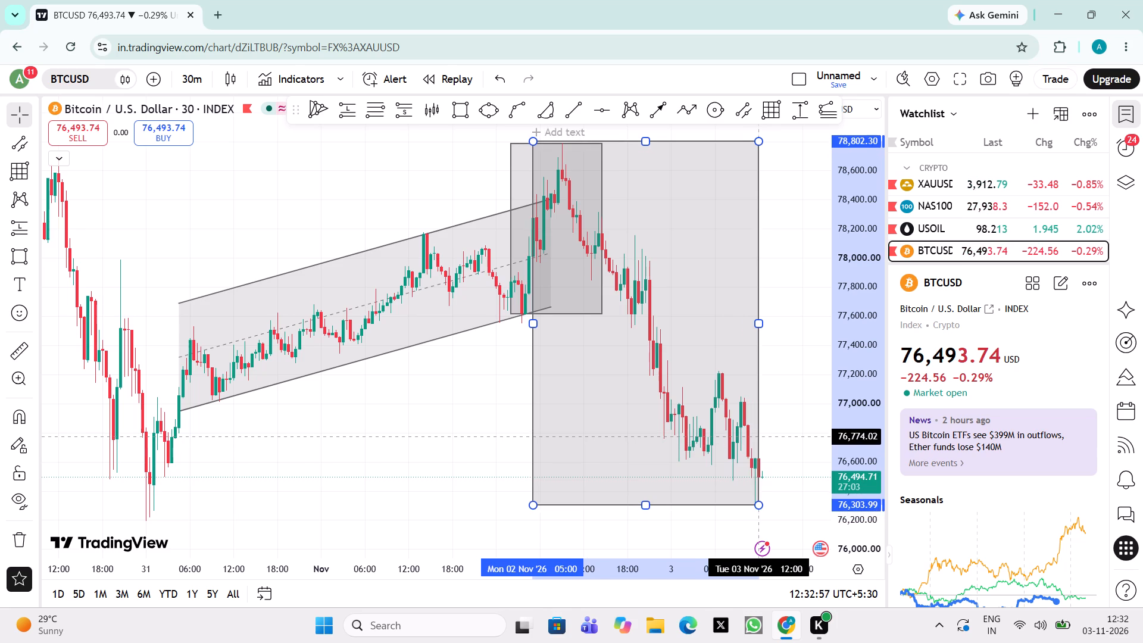
left_click_drag(761, 436, 768, 439)
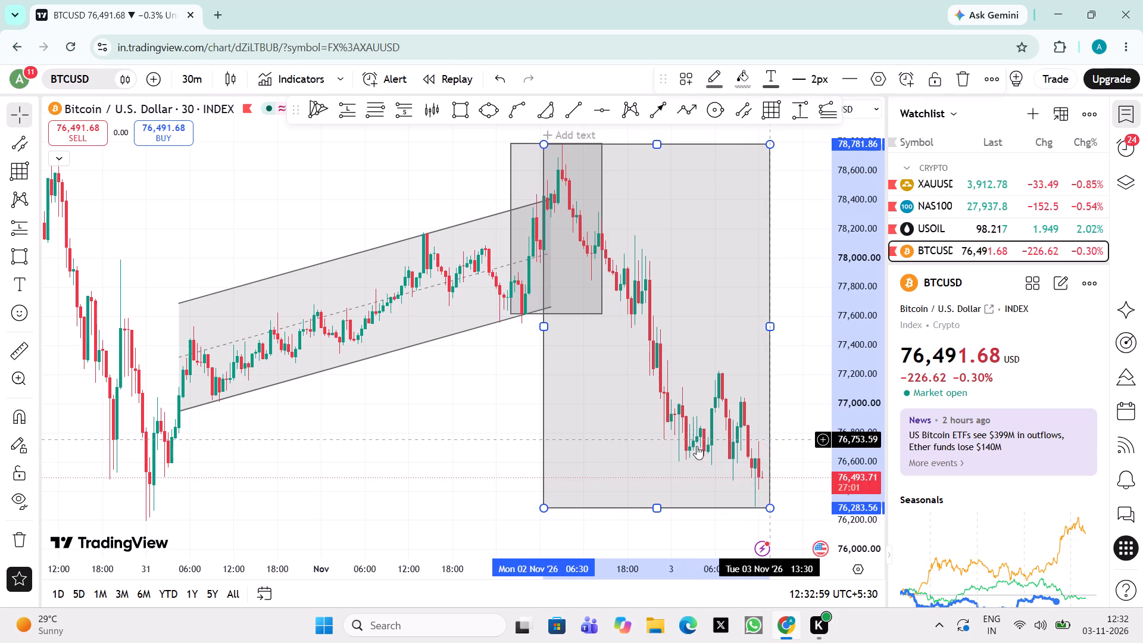
Draw a Gann box from 2 November 21:30 at about 78,782 to 4 November 16:30 at about 76,279.
left_click_drag(476, 471, 323, 464)
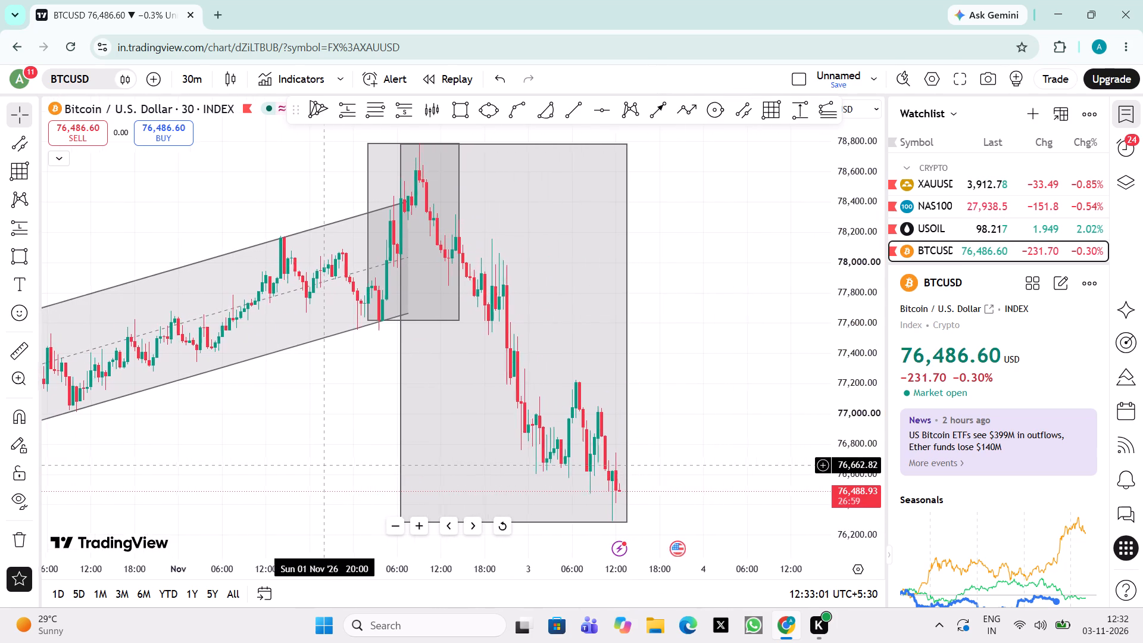
left_click_drag(323, 464, 323, 464)
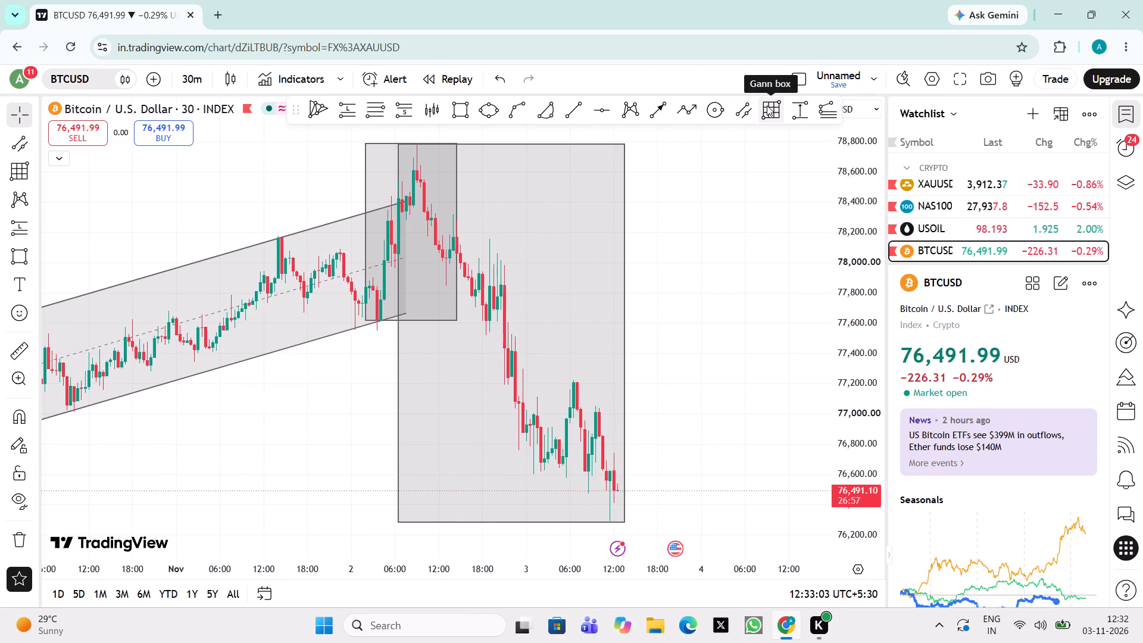
left_click(767, 105)
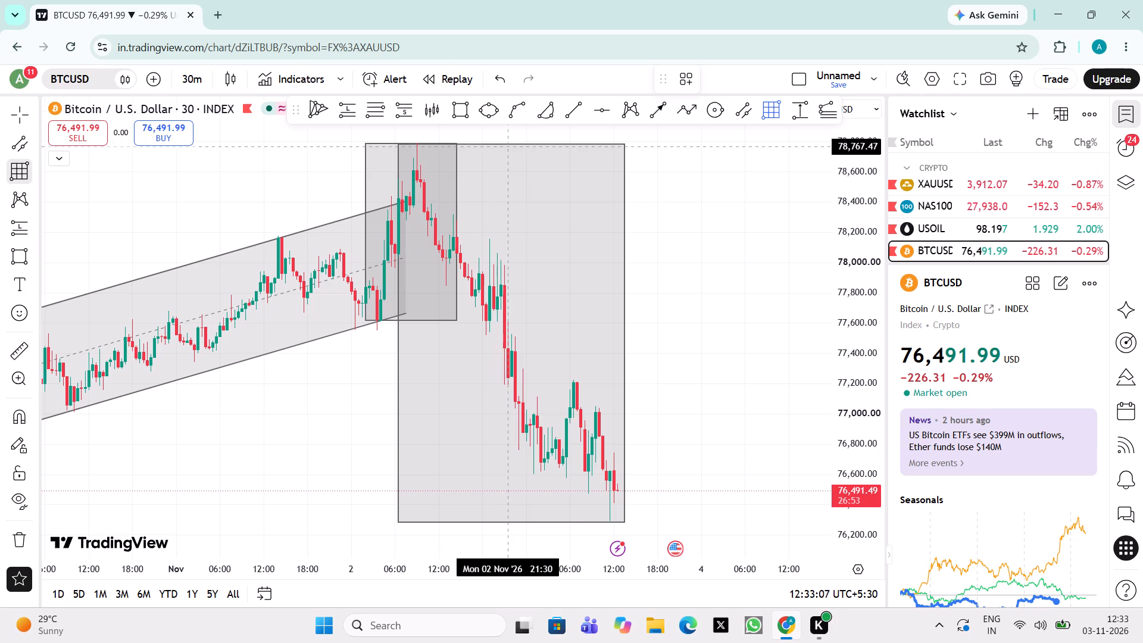
left_click_drag(507, 144, 564, 367)
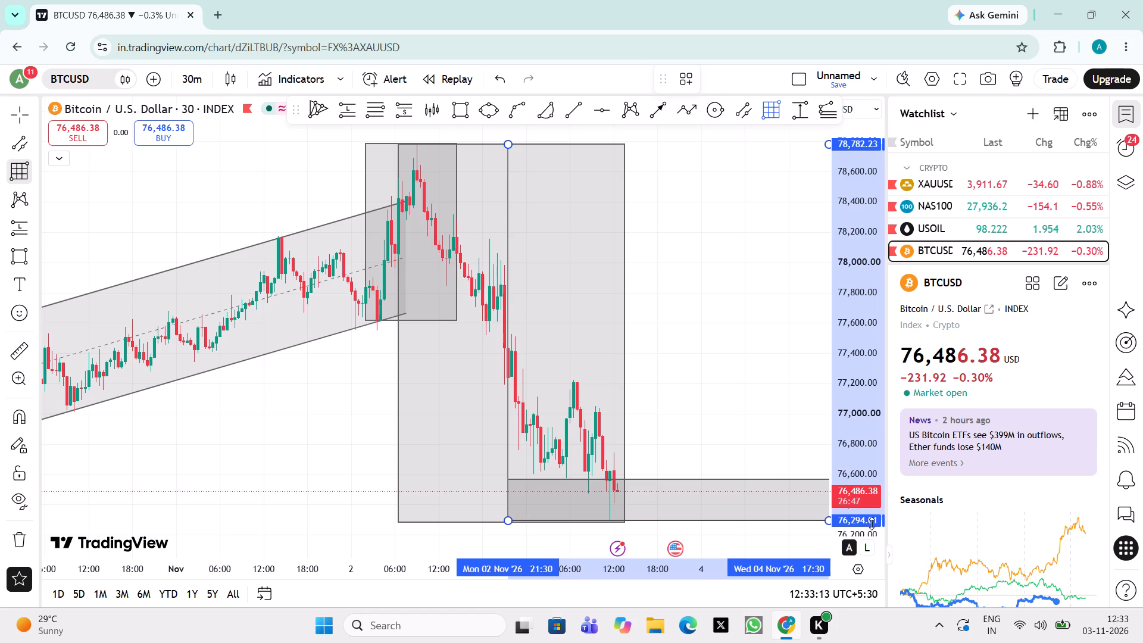
left_click(820, 523)
View the latest news update marked on the Bitcoin chart at 3 November, and close it.
left_click_drag(791, 450, 706, 380)
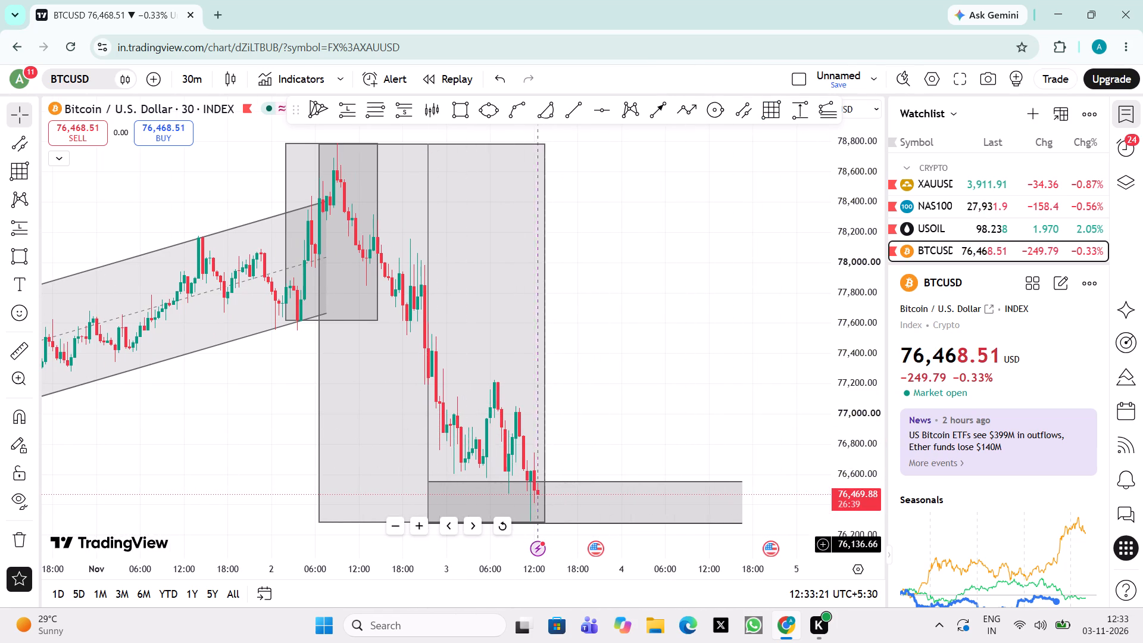
left_click(535, 547)
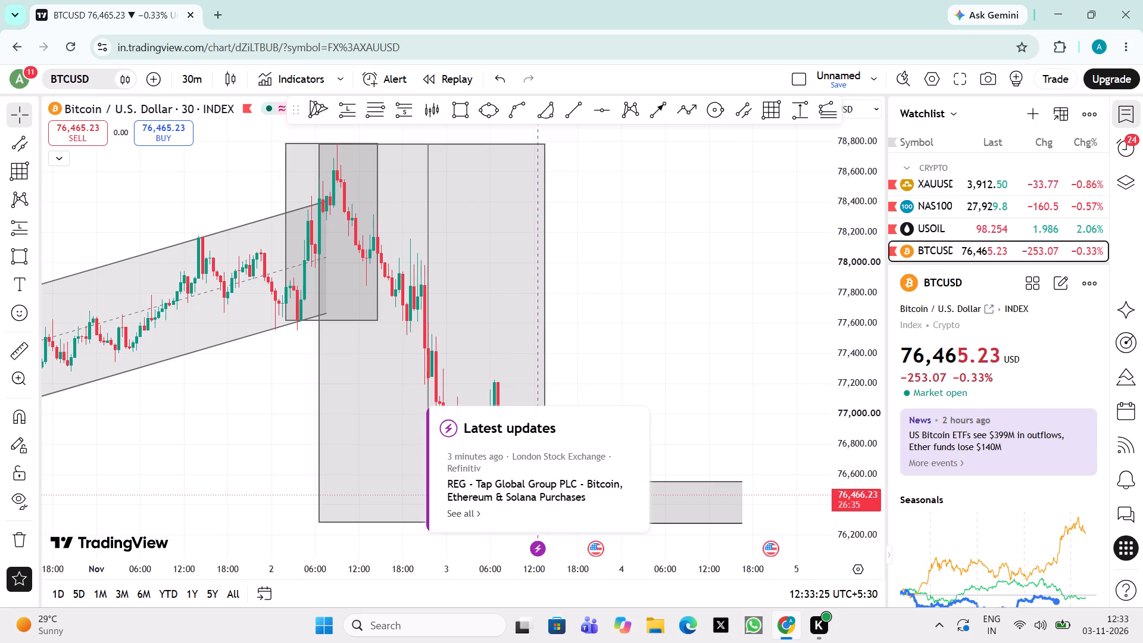
left_click(665, 388)
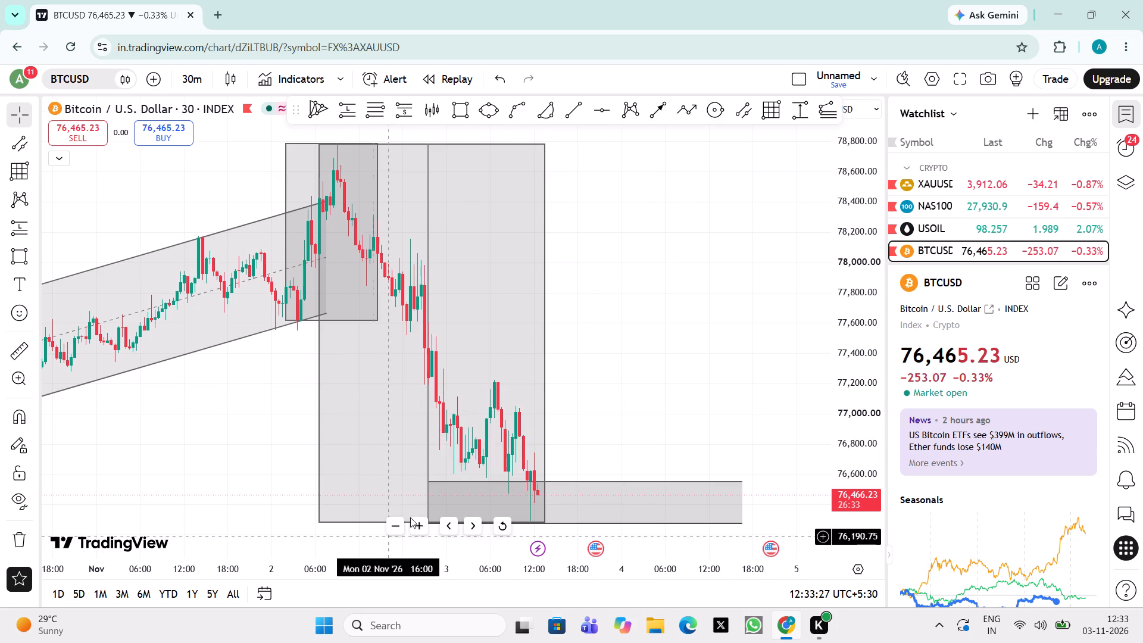
Examine the wider Bitcoin price action from 28 October to 3 November against the channel, rectangles and Gann box.
triple_click(389, 527)
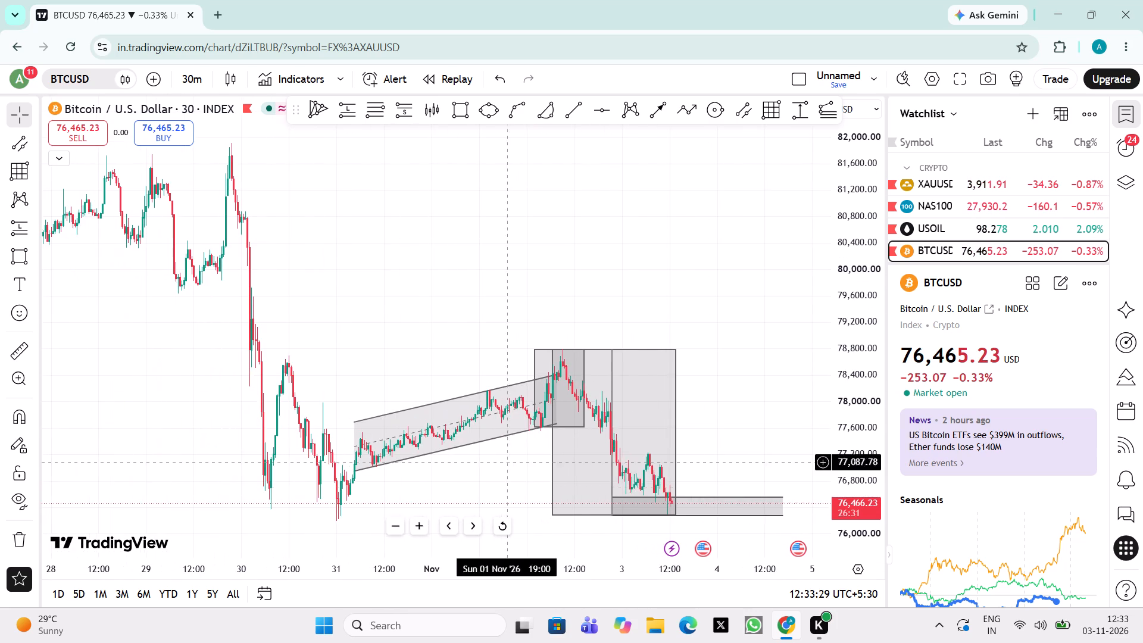
left_click_drag(448, 330, 328, 299)
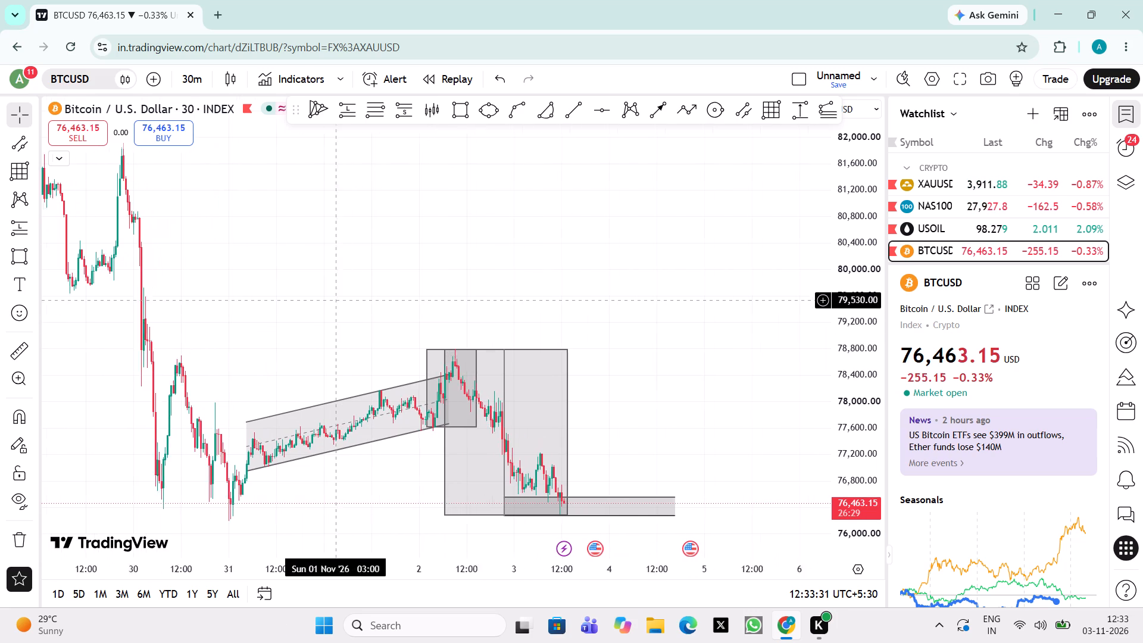
left_click_drag(328, 299, 346, 306)
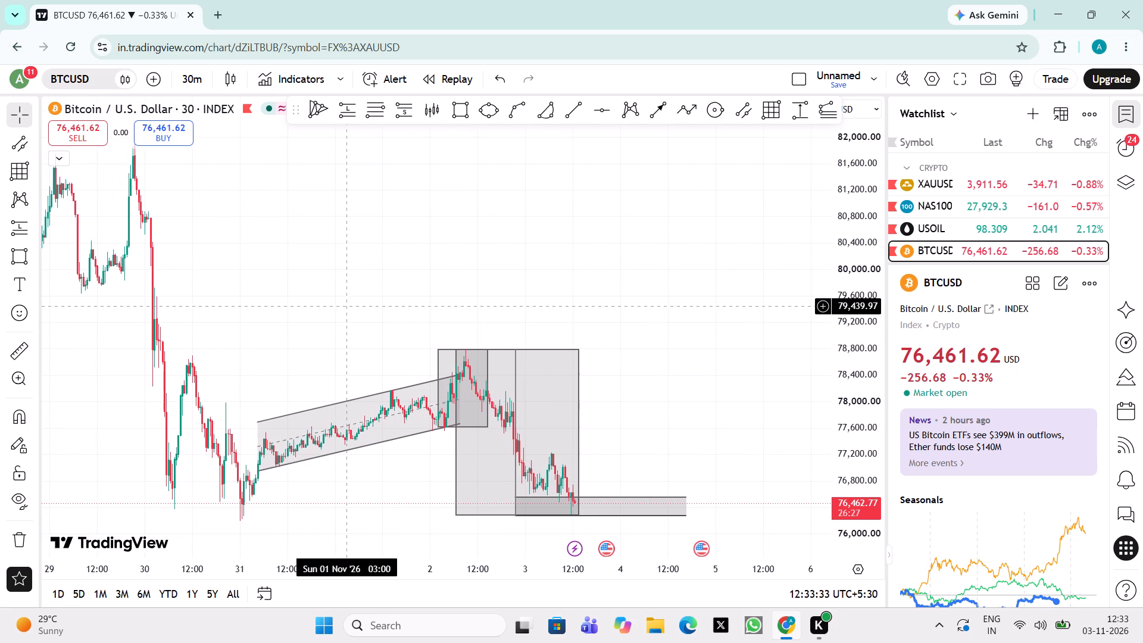
left_click_drag(346, 306, 302, 392)
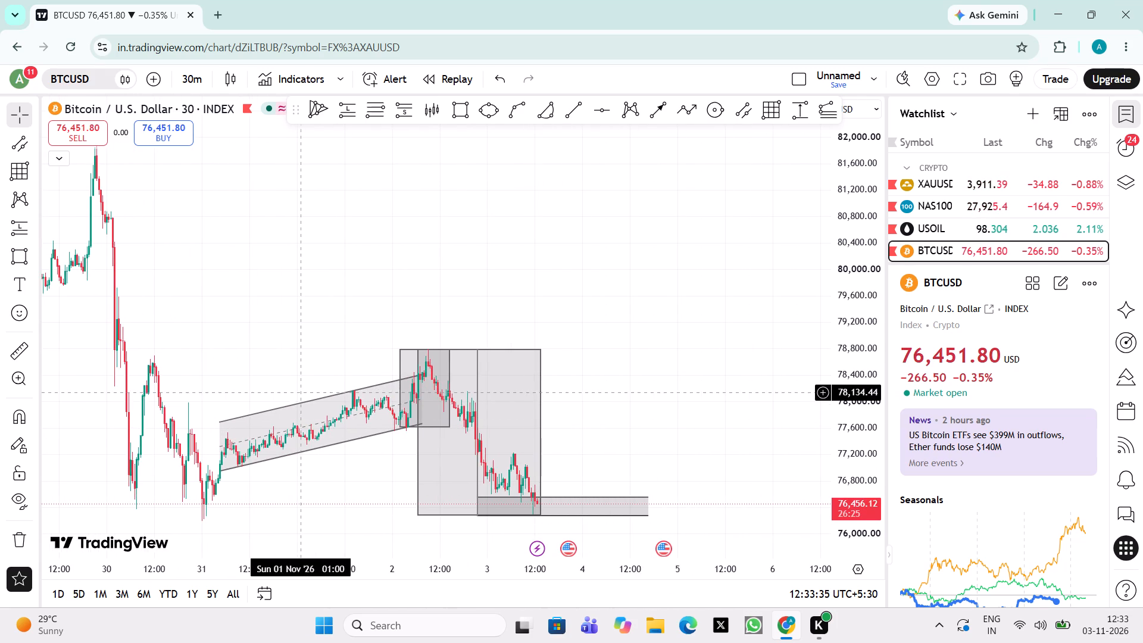
left_click_drag(330, 487, 304, 485)
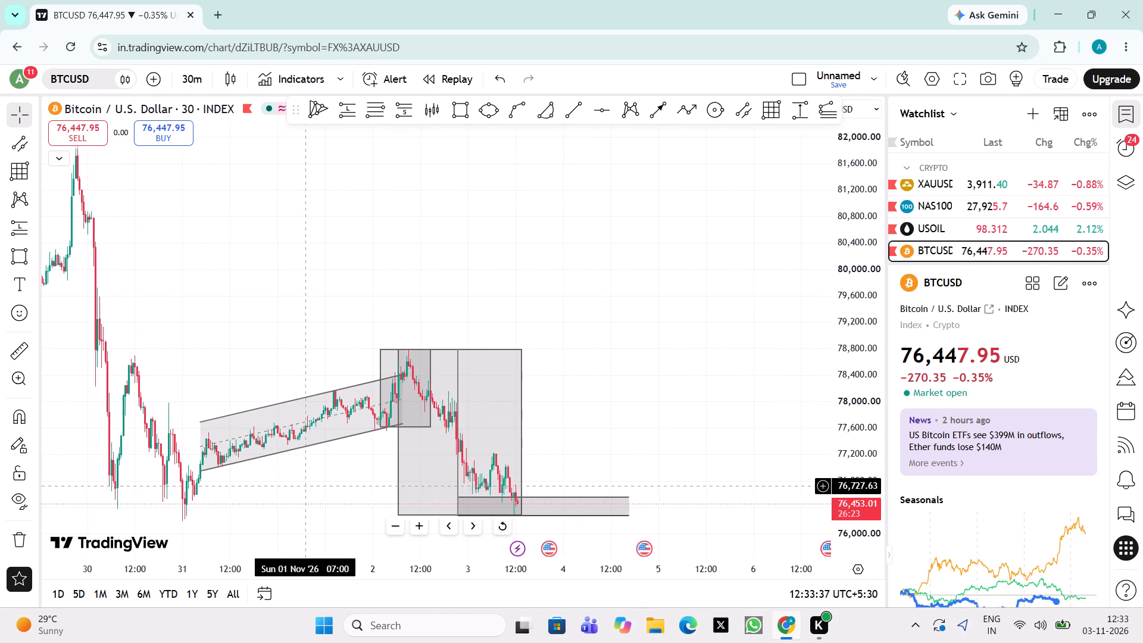
left_click_drag(304, 485, 293, 482)
left_click_drag(295, 486, 249, 476)
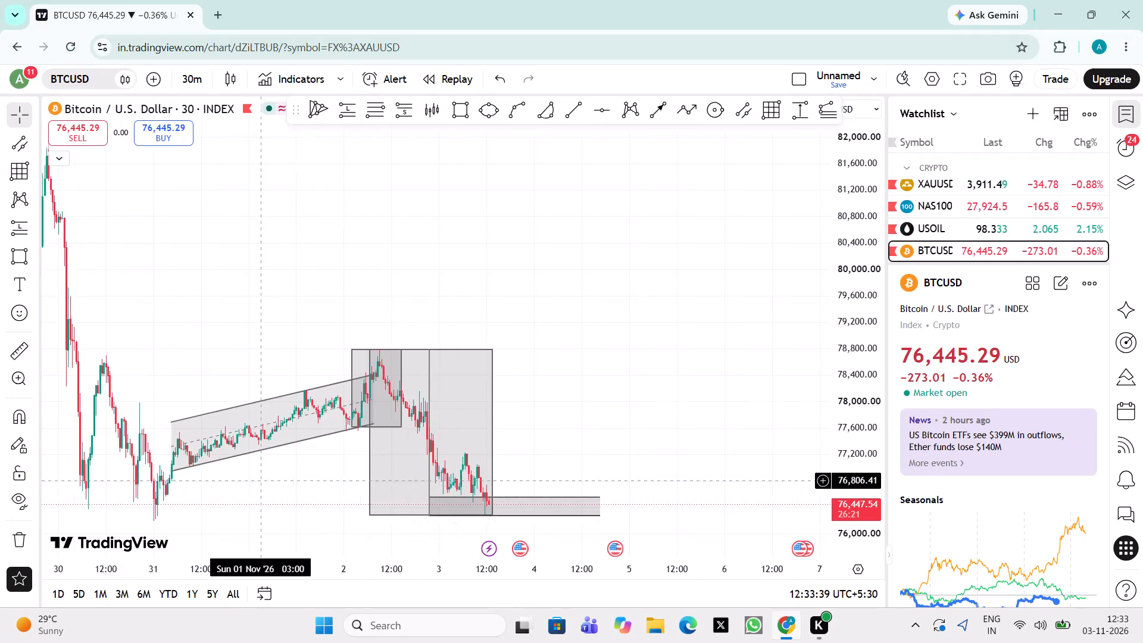
left_click_drag(249, 476, 229, 469)
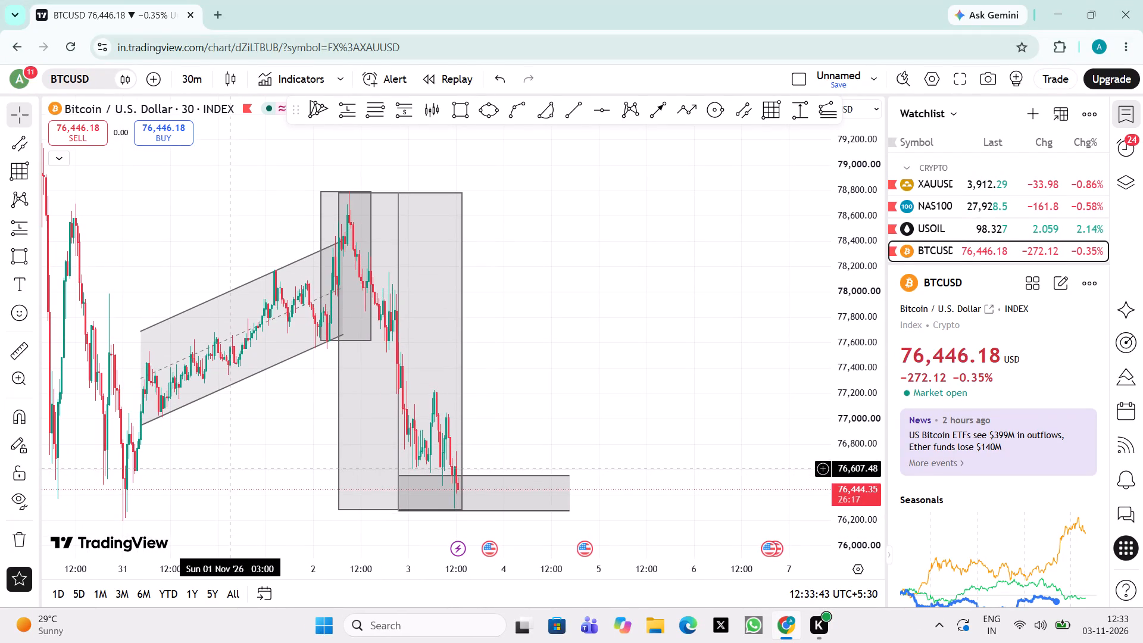
left_click_drag(217, 467, 249, 460)
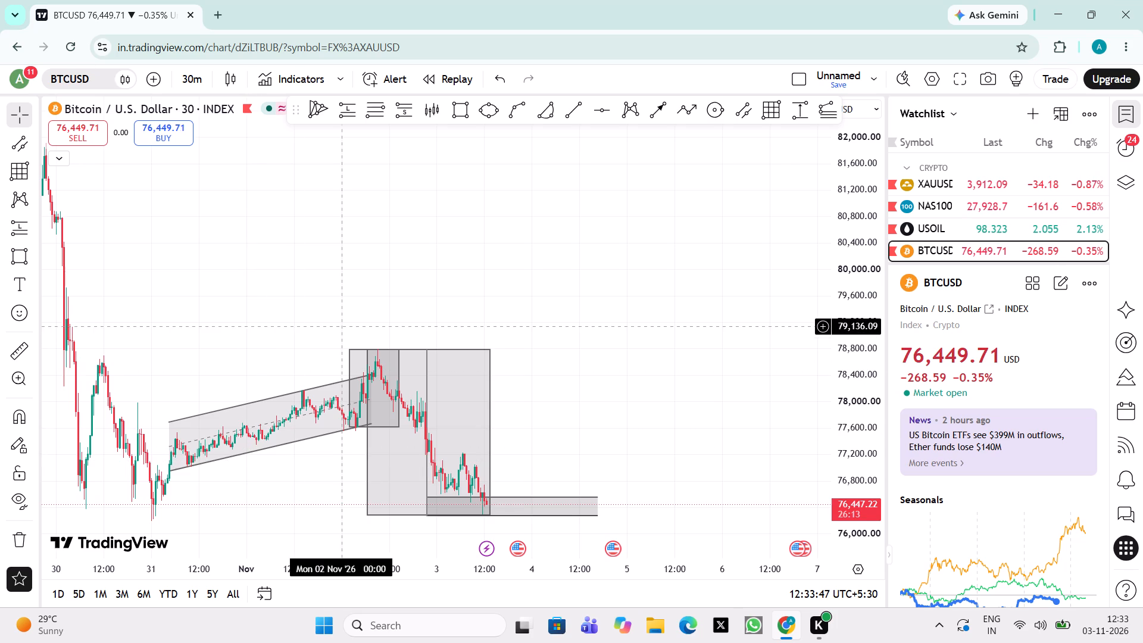
Draw a Gann box over the earlier rebound, from 30 October 11:00 at about 76,390 to 31 October 13:00 at about 78,686.
left_click(461, 113)
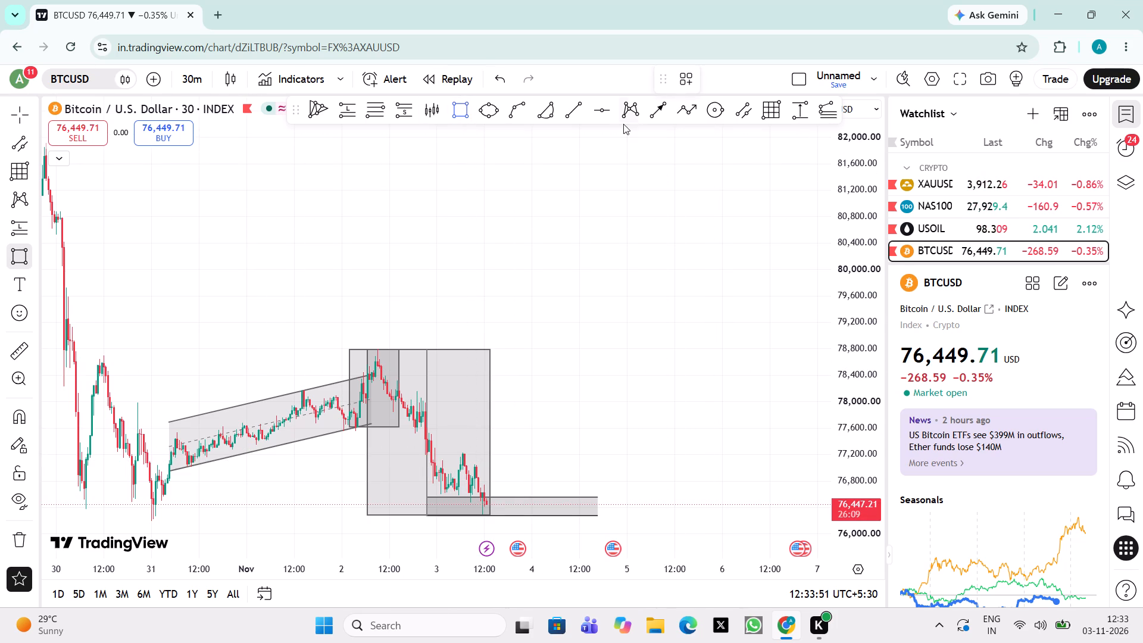
left_click(769, 115)
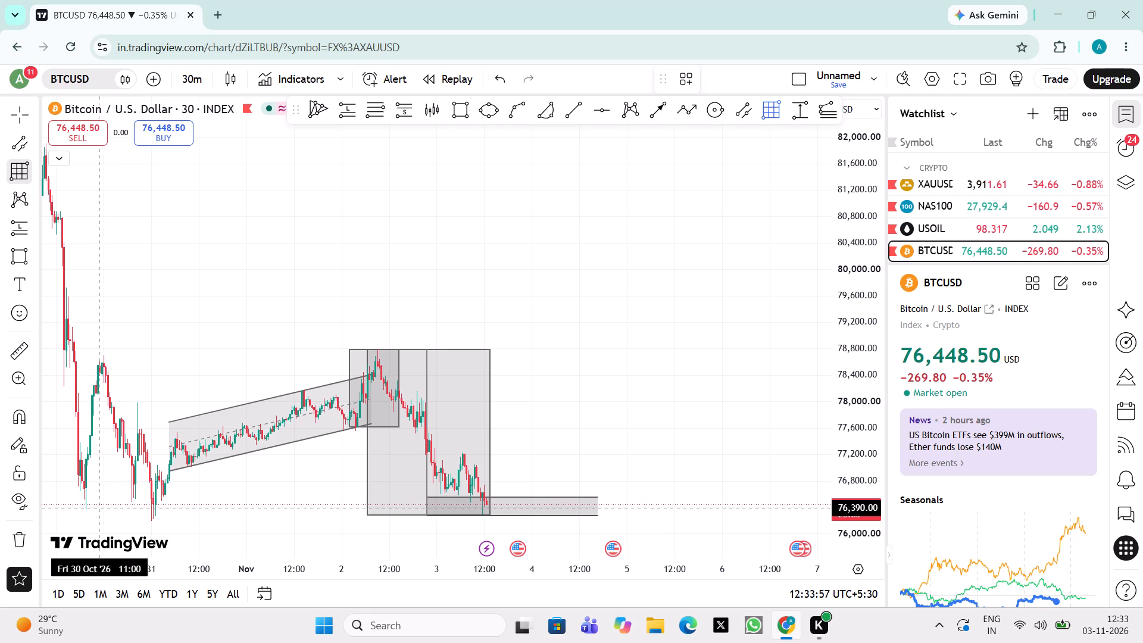
left_click_drag(101, 508, 202, 356)
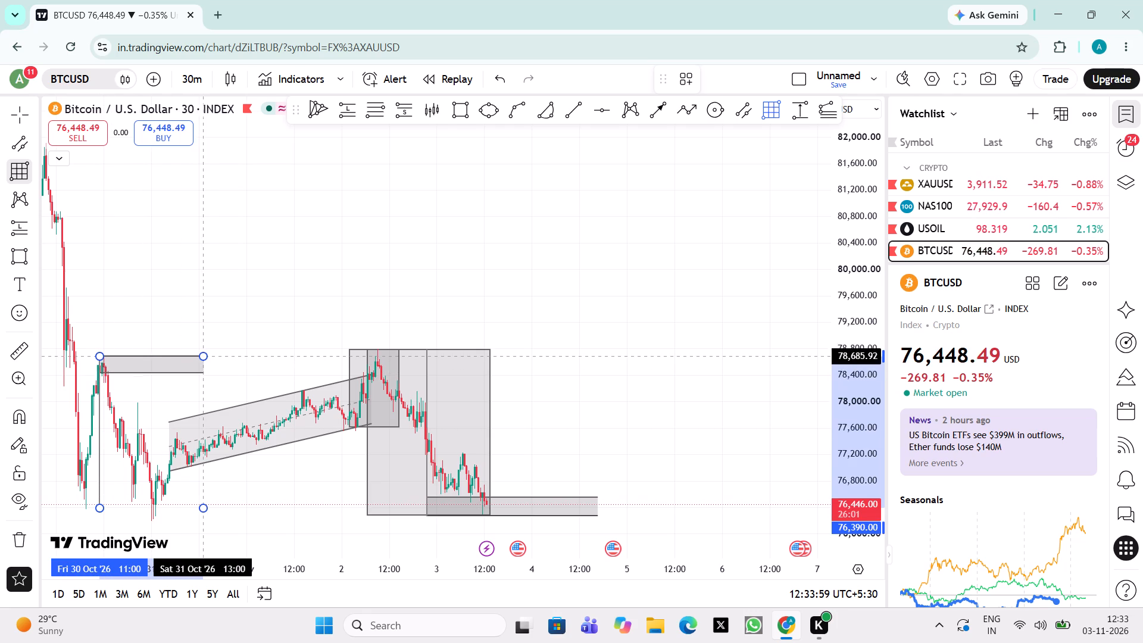
left_click(202, 356)
left_click(257, 354)
left_click_drag(257, 354, 229, 350)
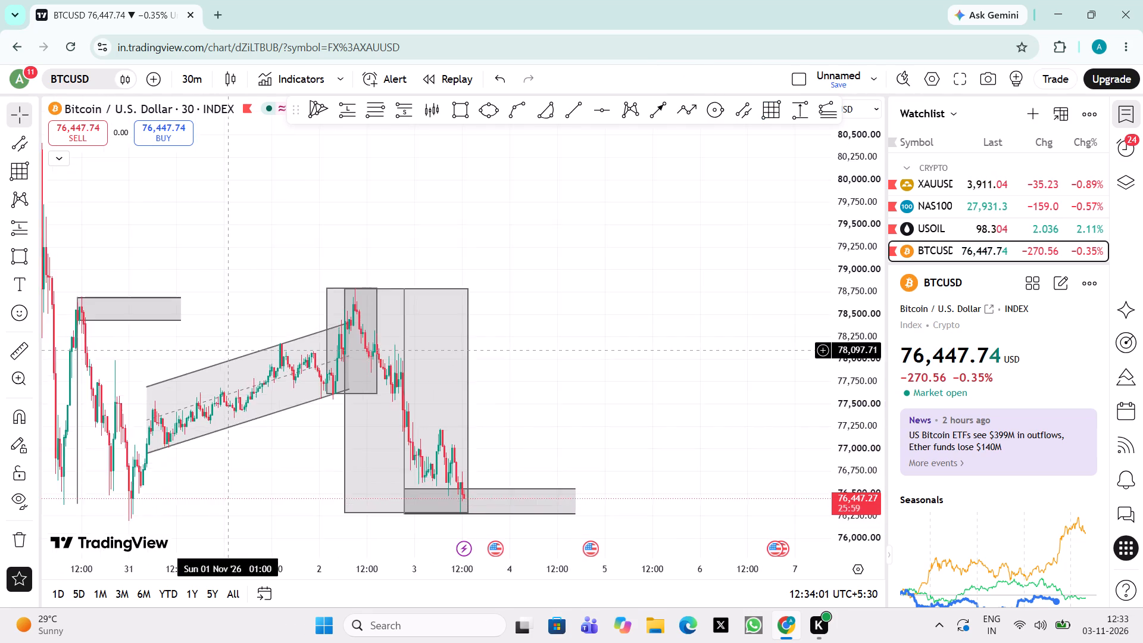
left_click_drag(229, 350, 329, 333)
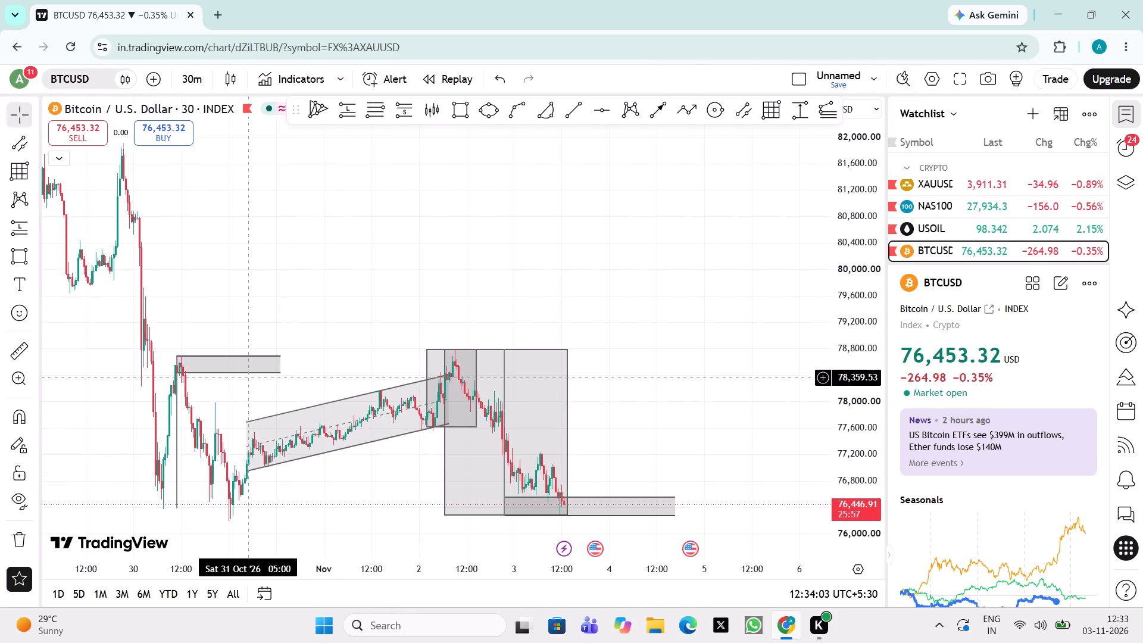
Shift the new Gann box earlier to end at 31 October 10:00, and set its upper starting corner at 30 October 07:30, about 78,596.
left_click_drag(252, 374, 220, 374)
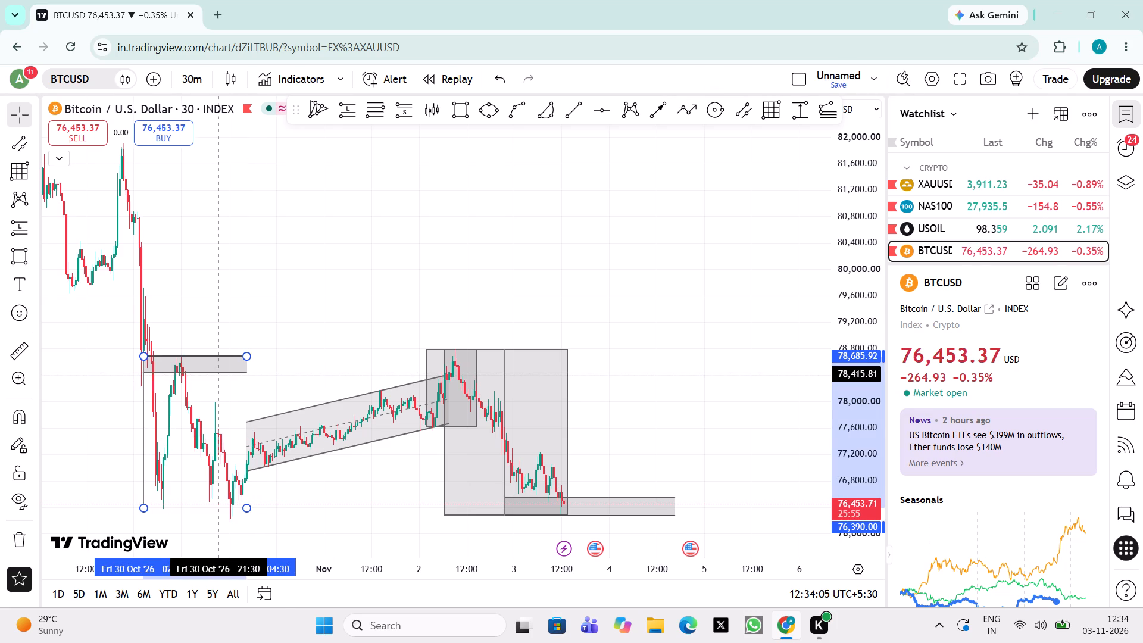
left_click_drag(220, 374, 240, 374)
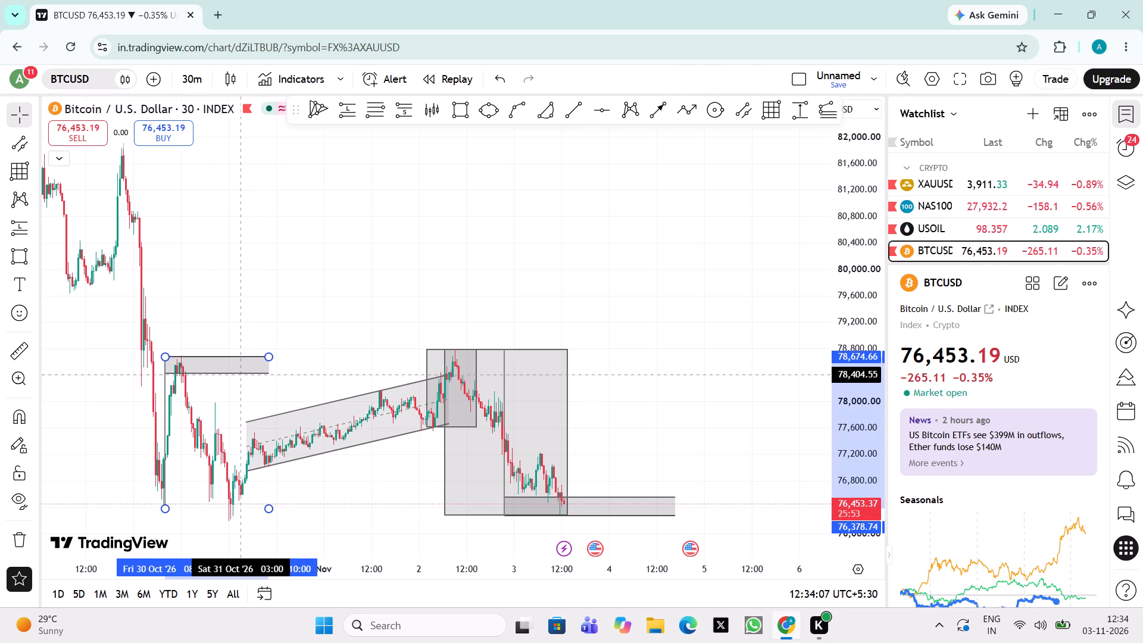
left_click_drag(240, 374, 240, 375)
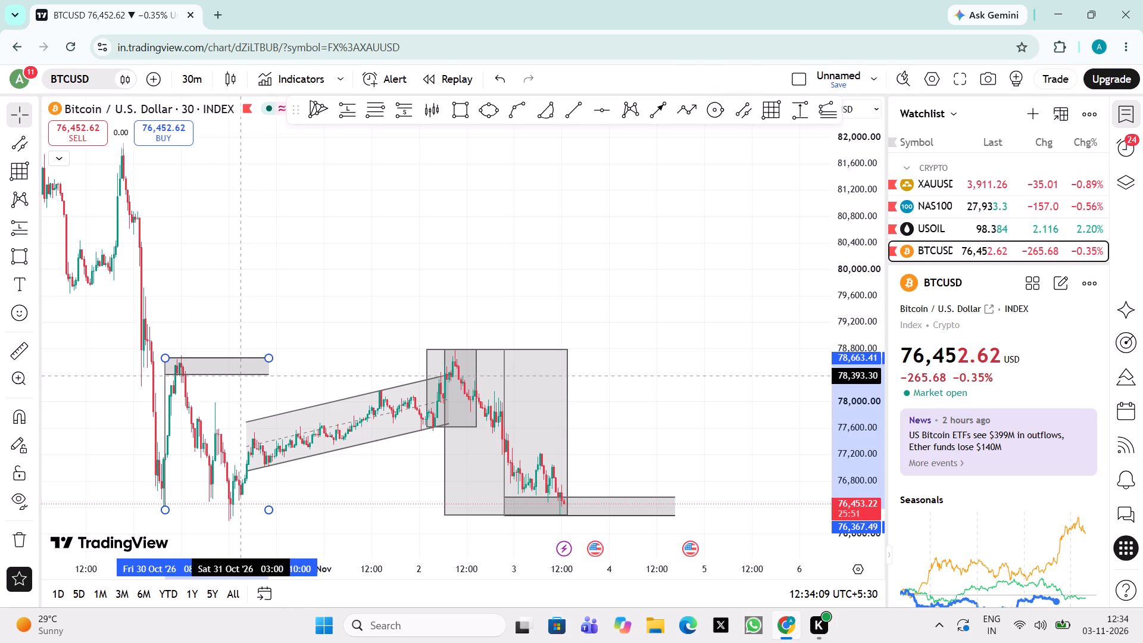
left_click_drag(240, 375, 241, 374)
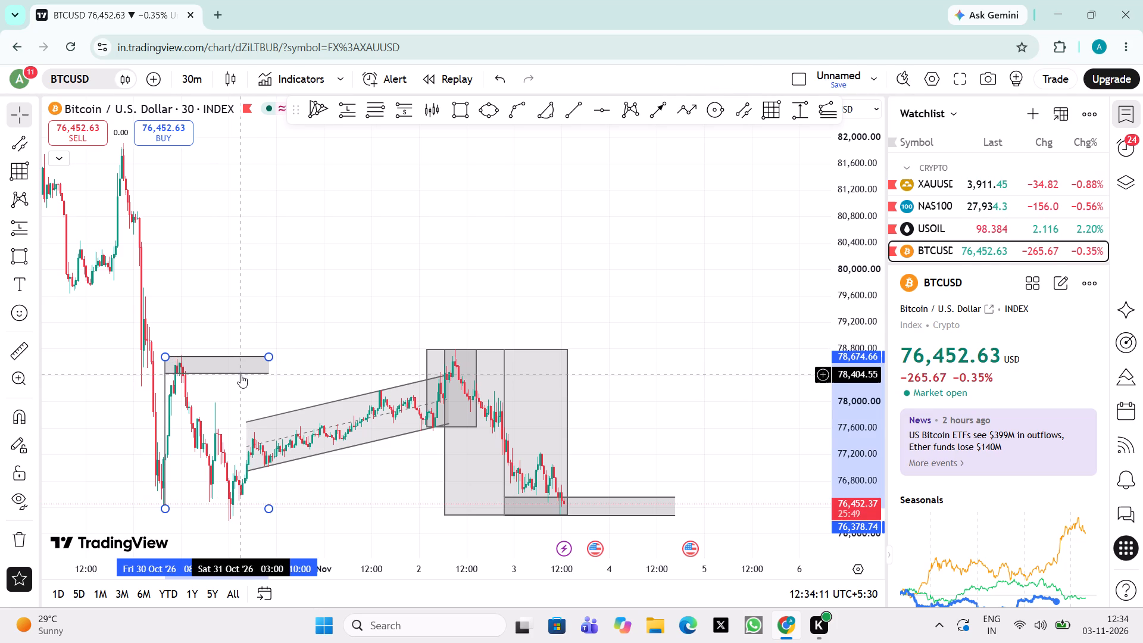
left_click(167, 359)
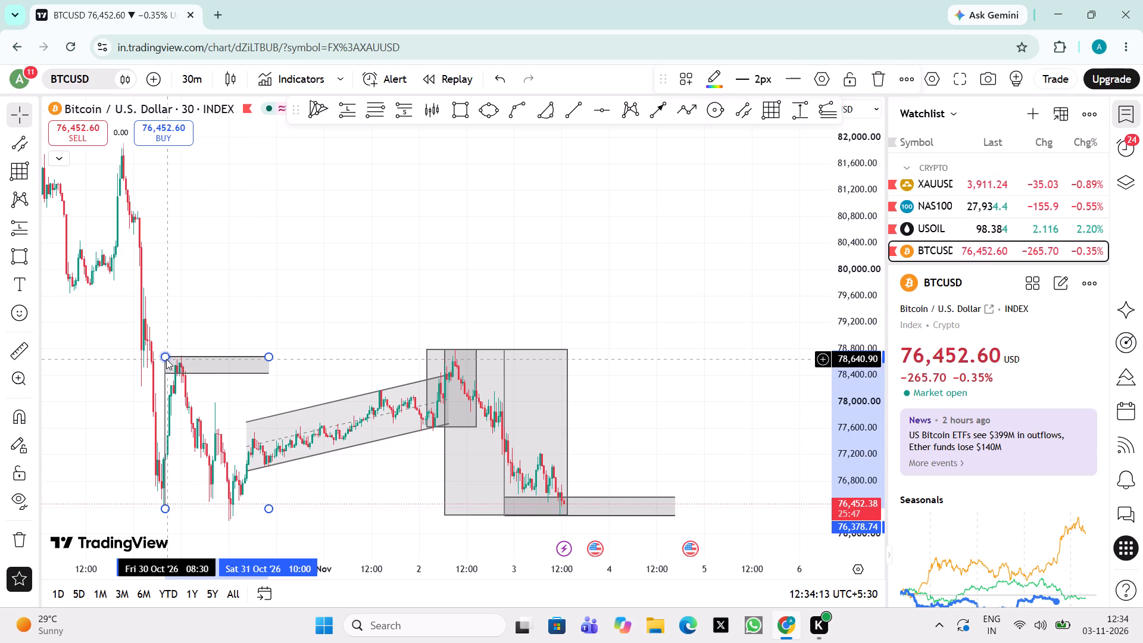
left_click(163, 362)
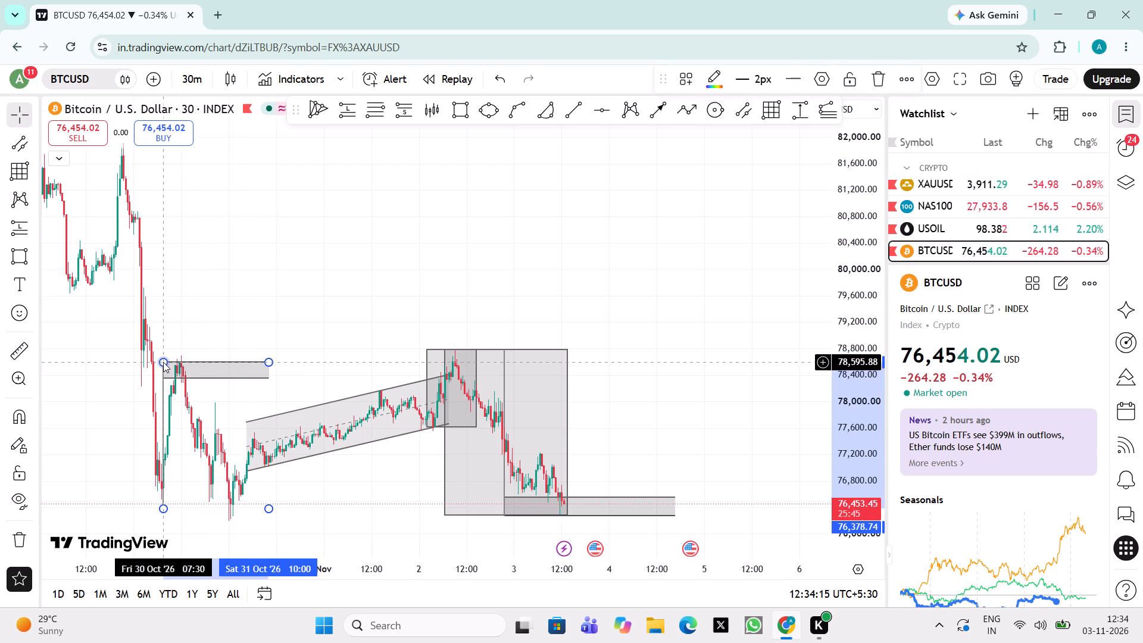
Move that Gann box ahead of current price, spanning about 3 November 21:00 to 4 November 23:30, roughly 78,500 to 76,280.
left_click_drag(209, 377, 593, 399)
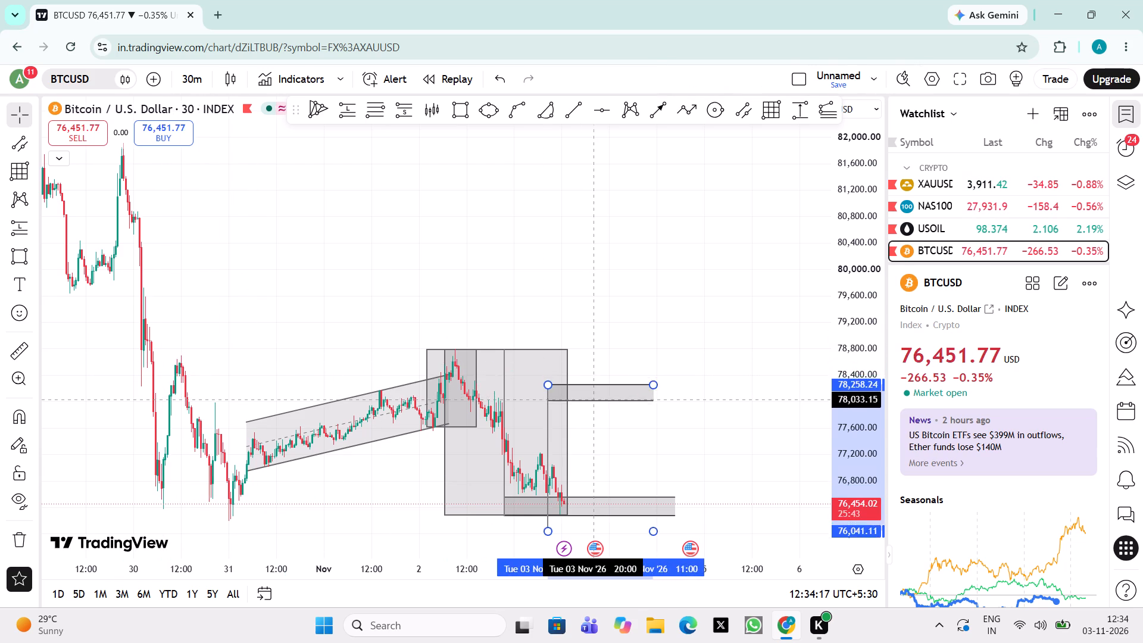
left_click_drag(593, 399, 647, 327)
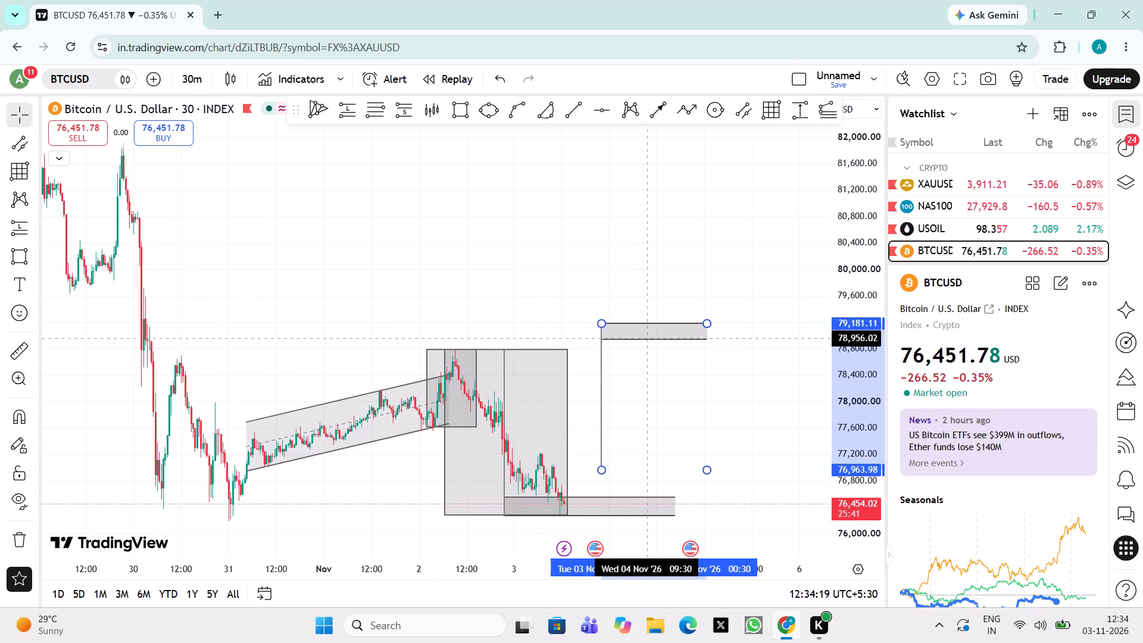
left_click_drag(647, 327, 644, 366)
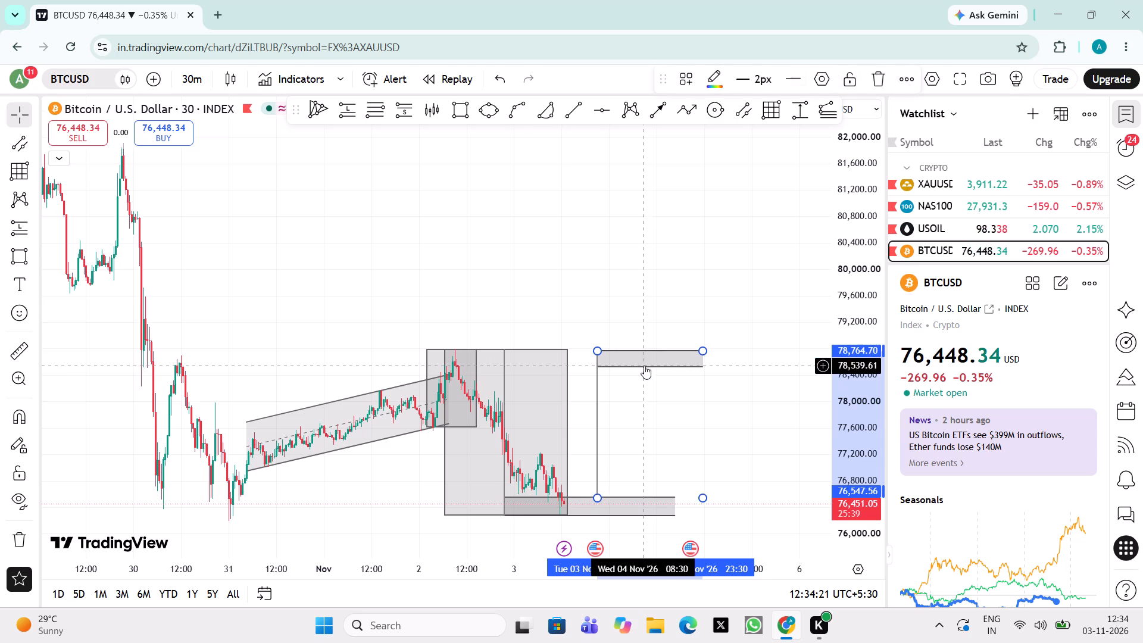
left_click_drag(695, 452, 589, 439)
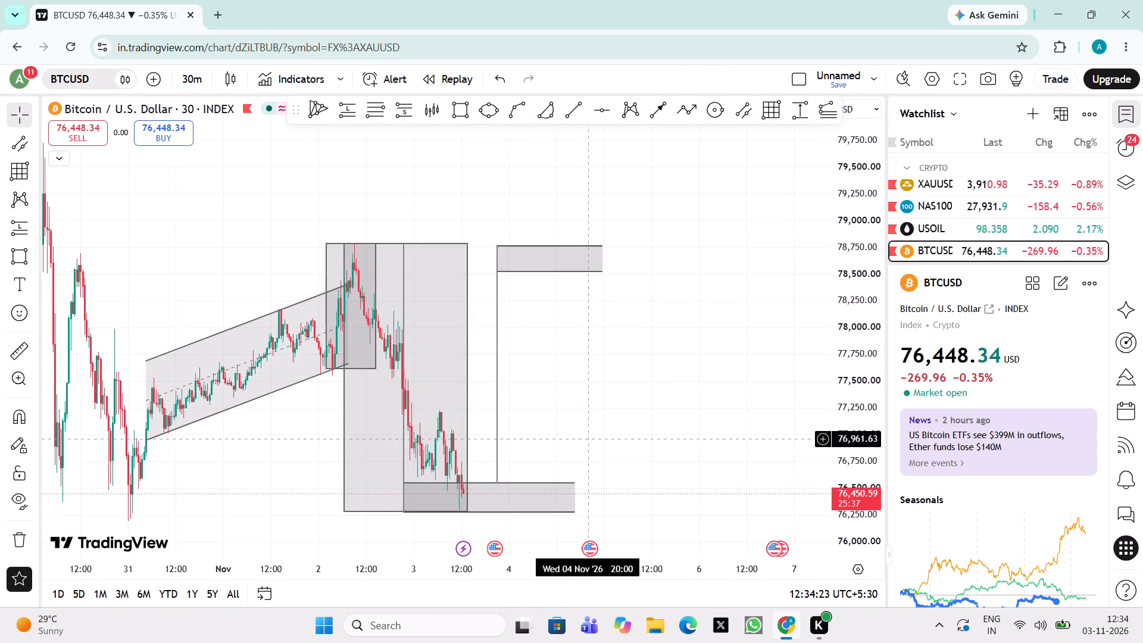
left_click_drag(589, 439, 623, 430)
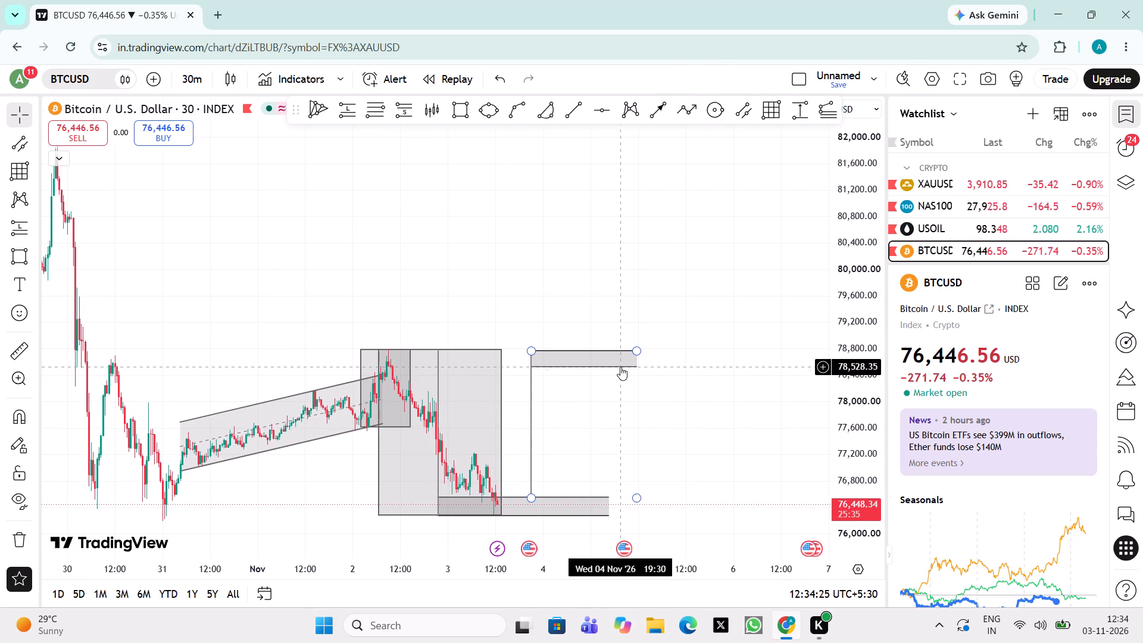
left_click_drag(620, 368, 616, 385)
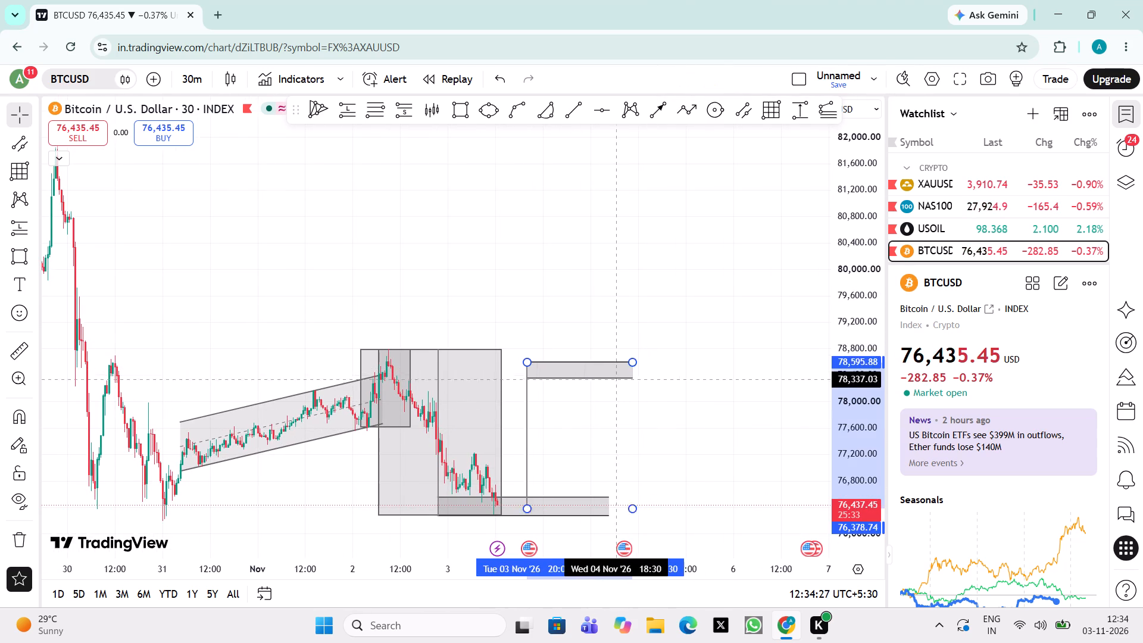
left_click_drag(616, 385, 622, 386)
left_click_drag(641, 418, 614, 412)
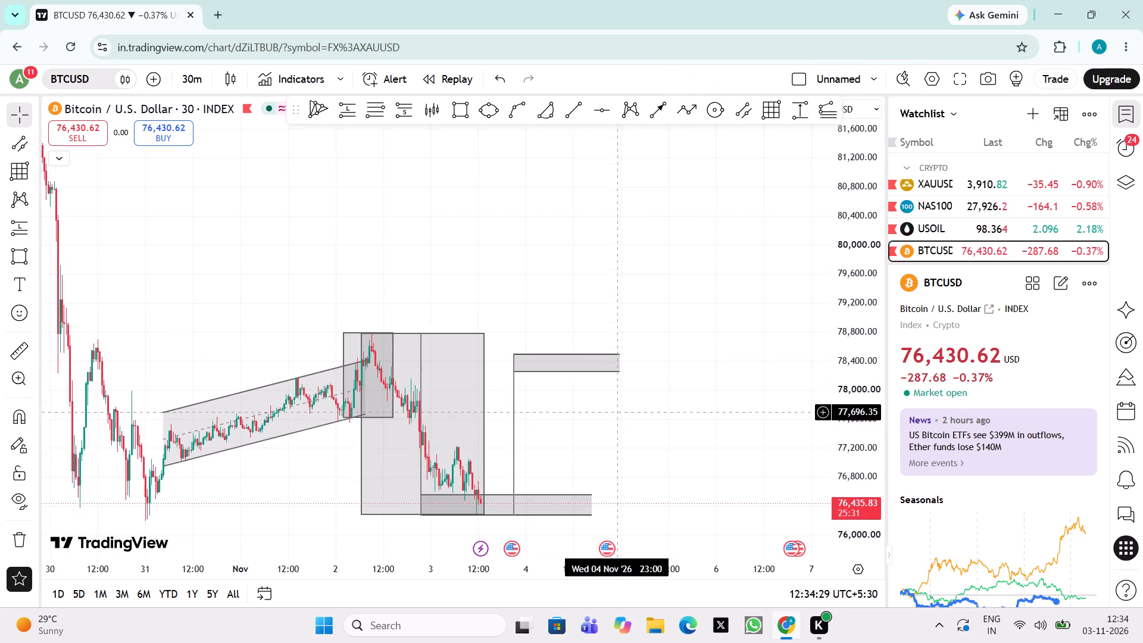
left_click_drag(614, 412, 635, 413)
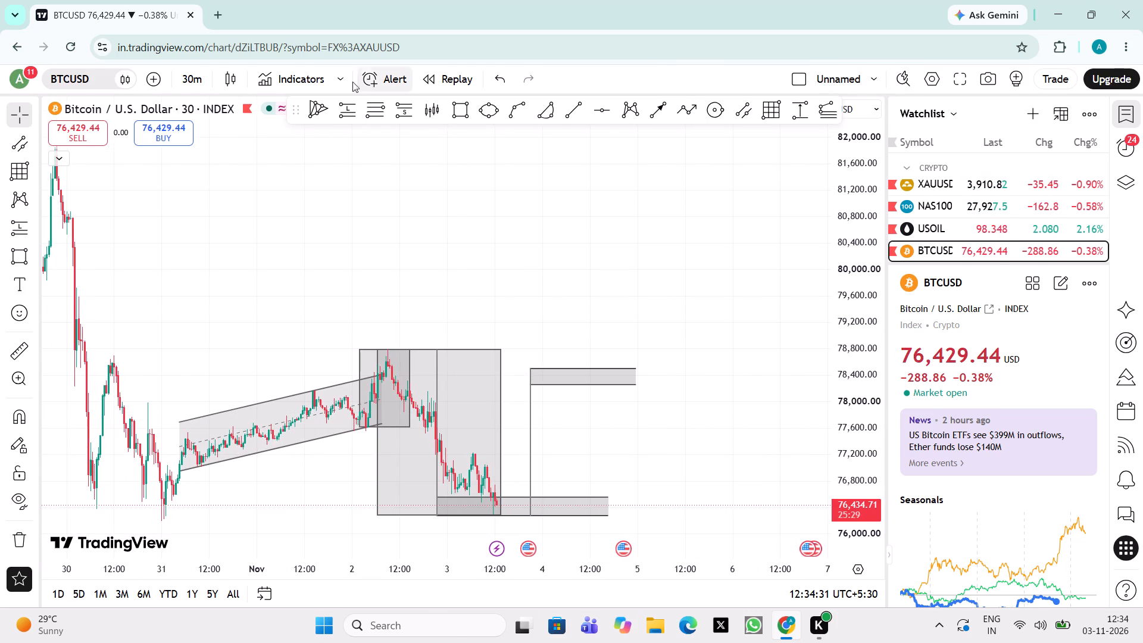
Start a Fib Retracement on the Bitcoin chart.
left_click(370, 109)
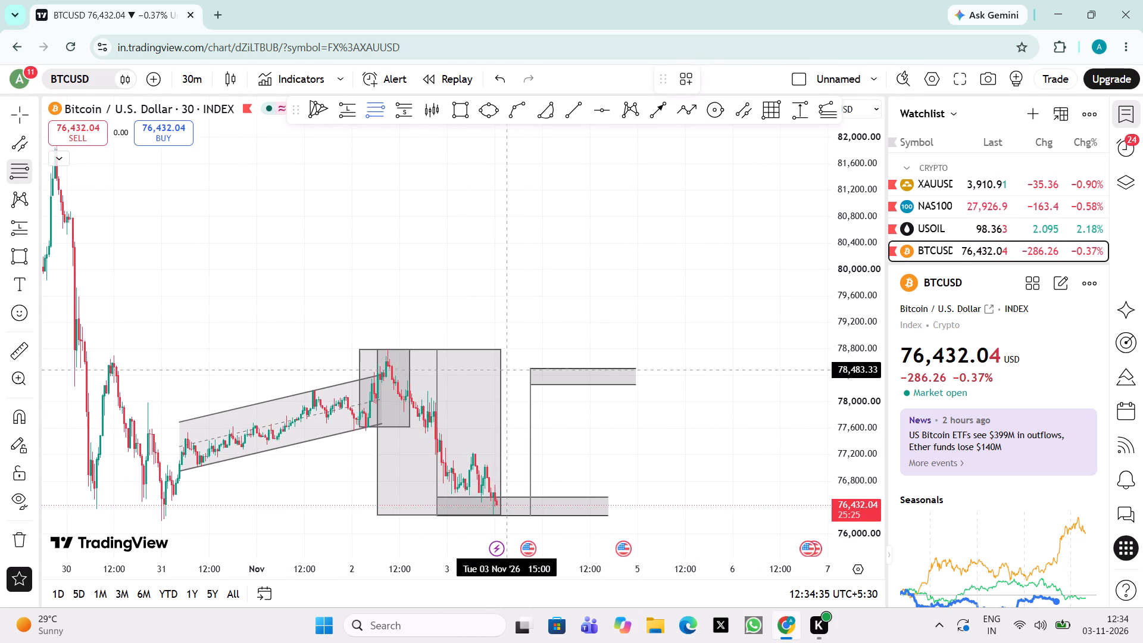
Draw the Fib Retracement ahead of current price, from 3 November 15:00 at about 78,495 to 5 November 20:00 at about 76,277.
left_click_drag(506, 369, 624, 453)
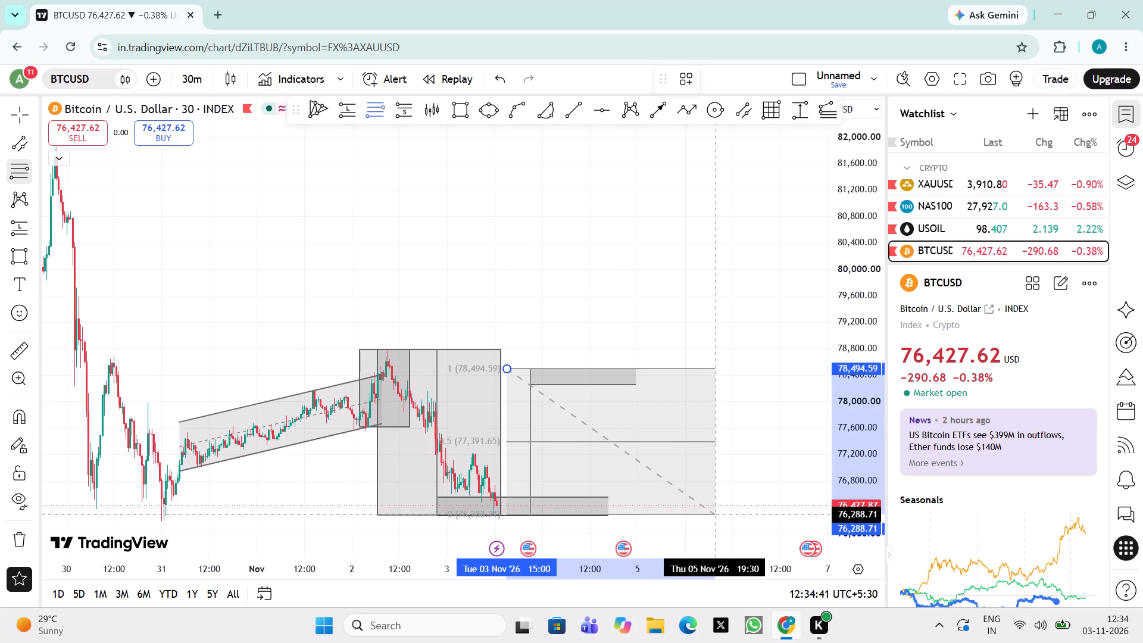
left_click(717, 516)
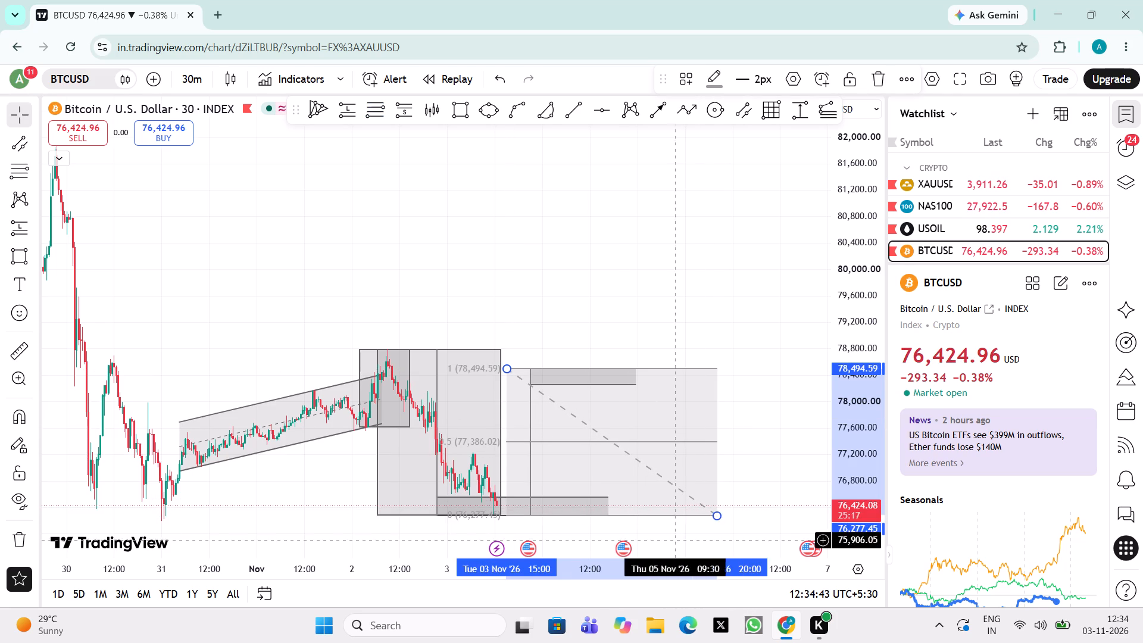
Copy an image of the marked-up Bitcoin chart to the clipboard, with the channel, boxes and Fib Retracement all in frame.
left_click_drag(662, 539, 611, 527)
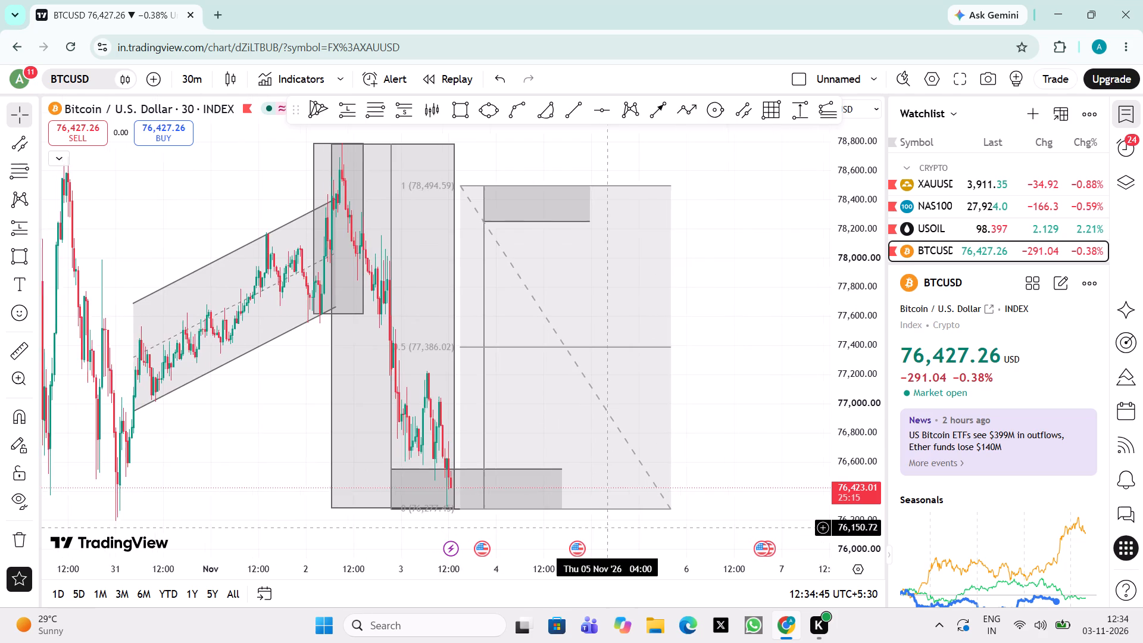
left_click_drag(611, 527, 613, 526)
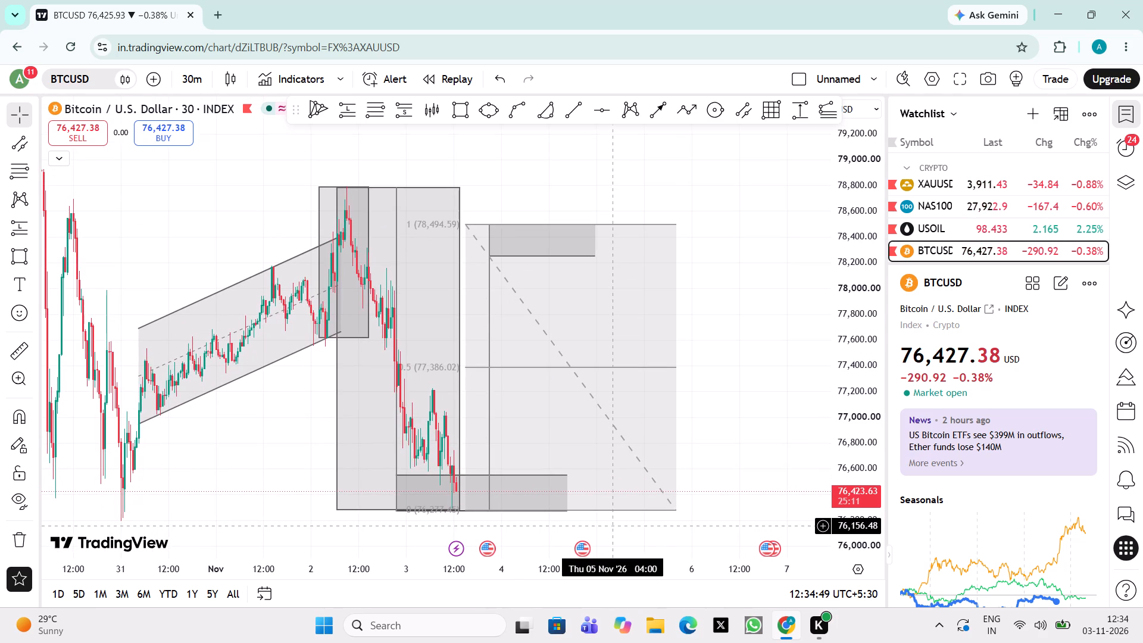
left_click(263, 478)
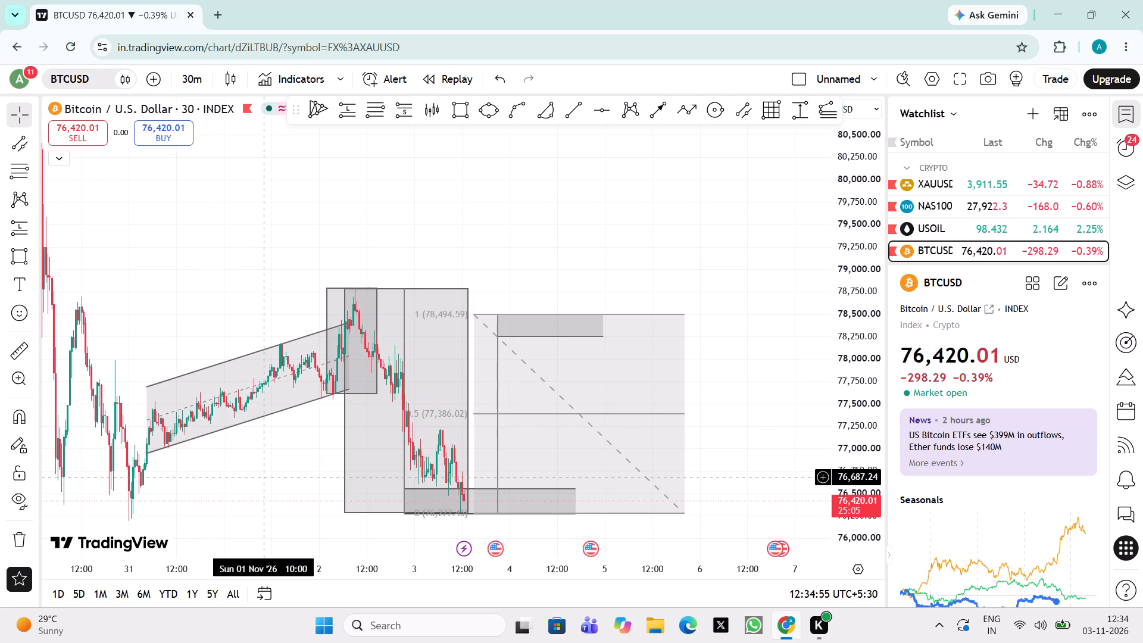
key("ctrl+shift+s")
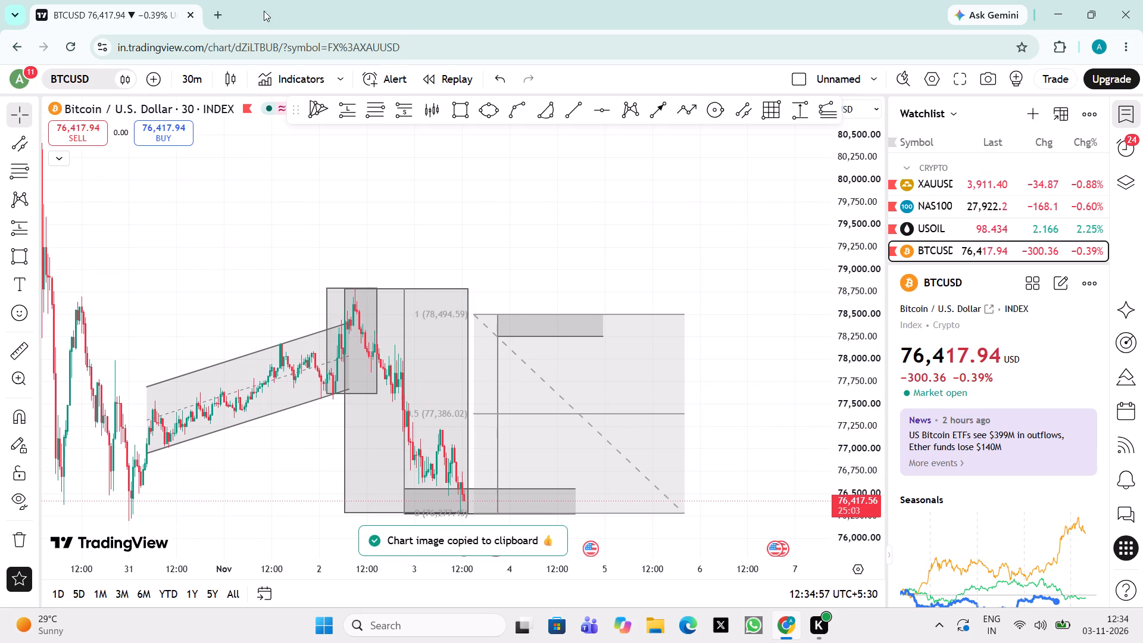
Open a new browser tab.
left_click(217, 15)
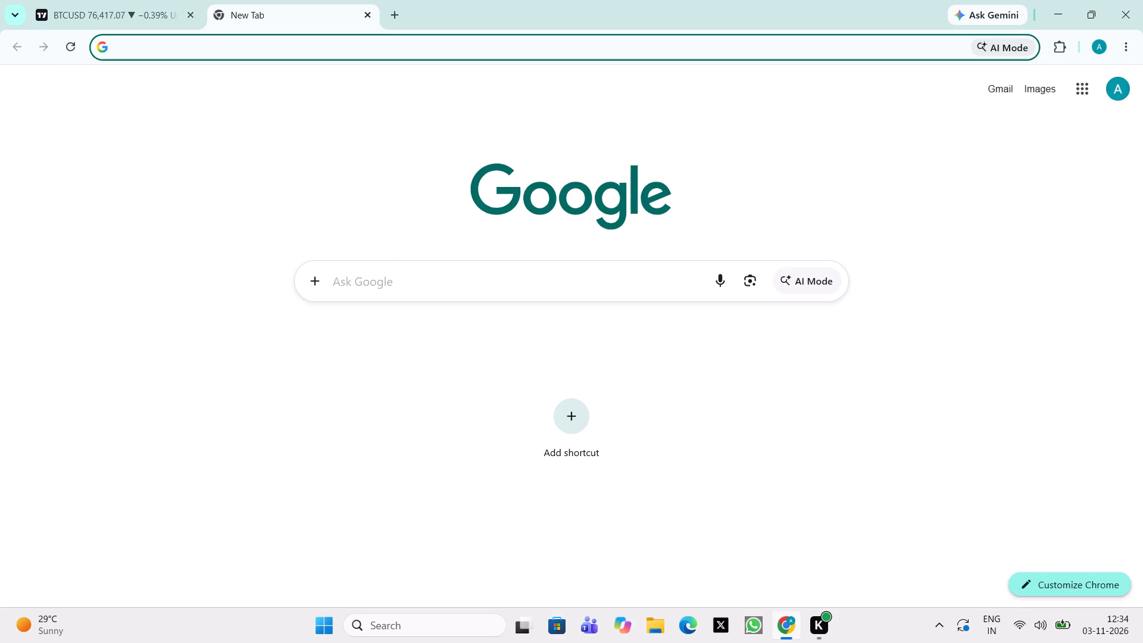
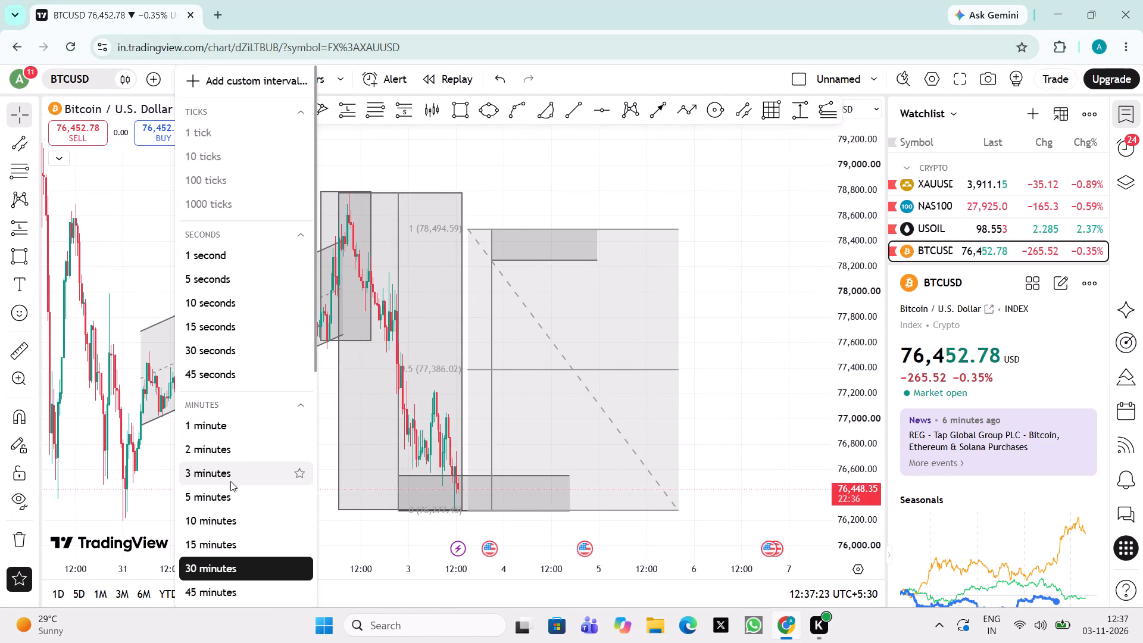
Switch the BTCUSD chart to the 5-minute interval.
left_click(227, 488)
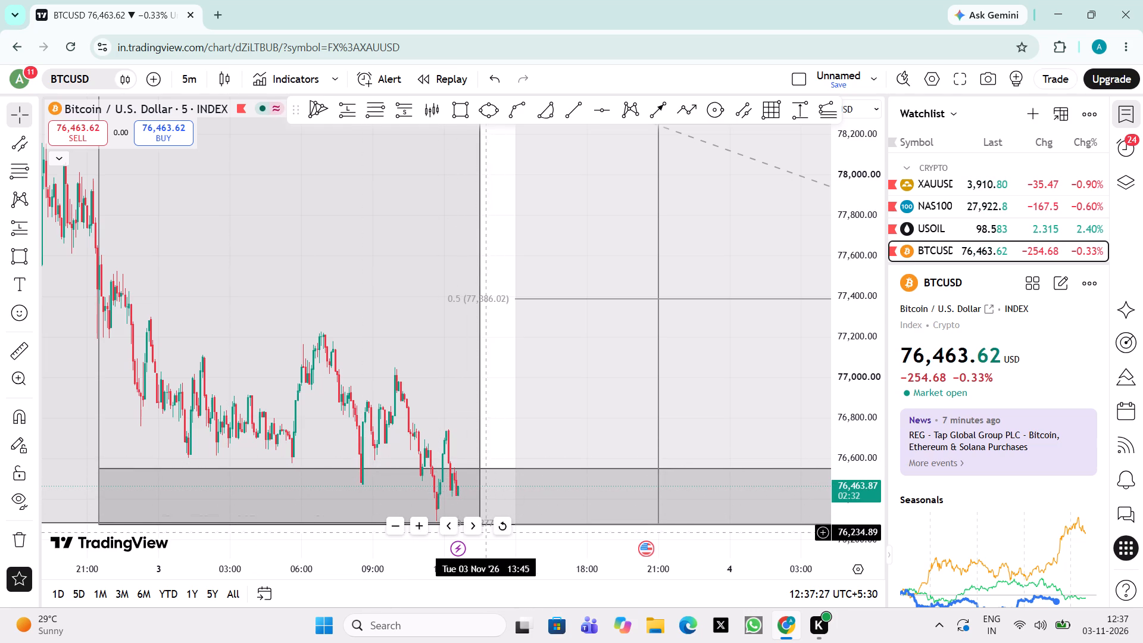
Examine the 5-minute price action inside the boxes around the 2 November peak and the decline into 3 November.
left_click(505, 525)
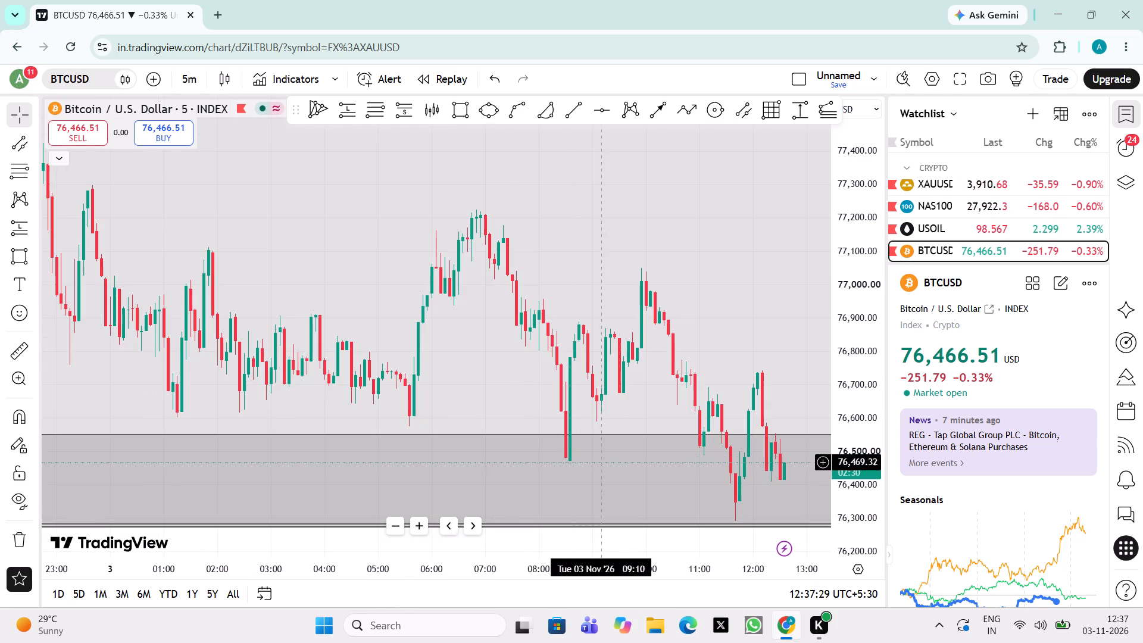
triple_click(389, 522)
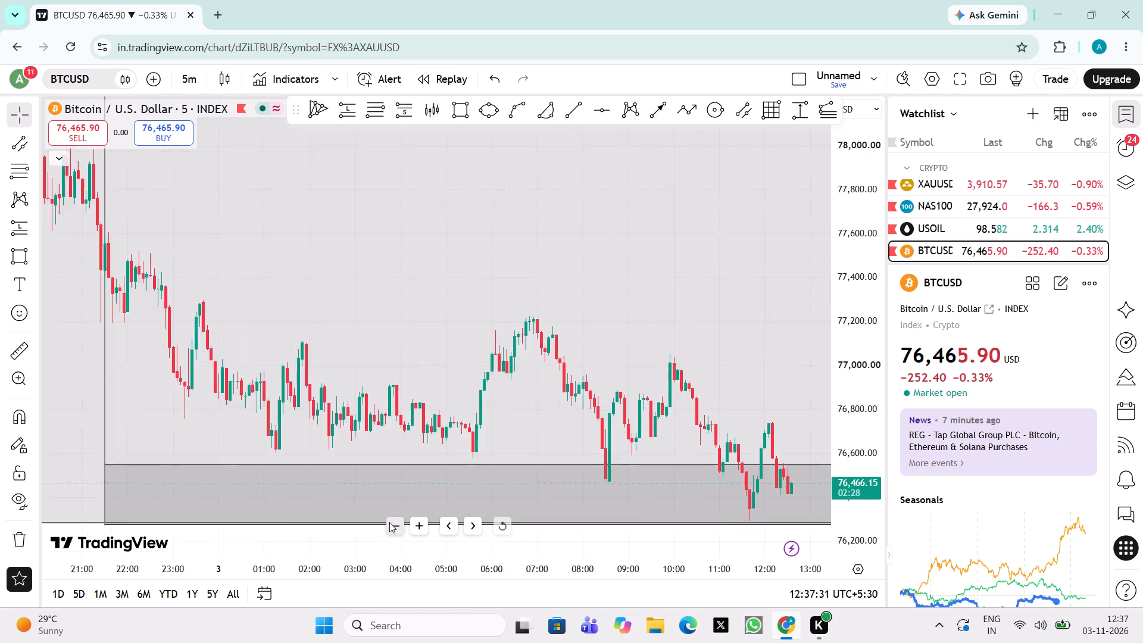
triple_click(389, 522)
double_click(389, 522)
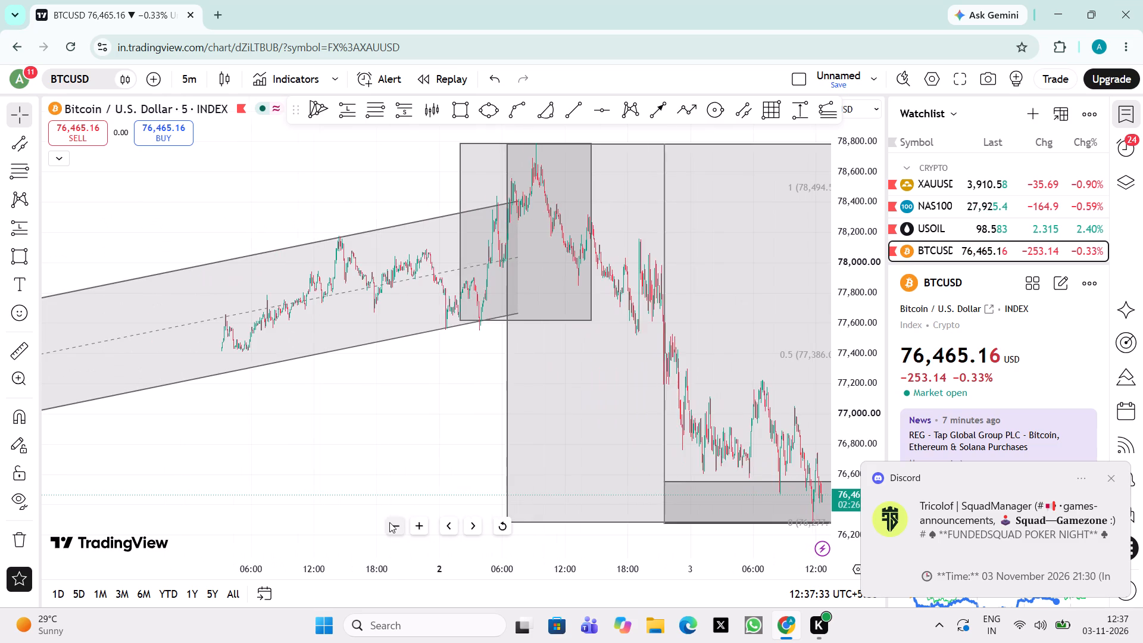
left_click_drag(277, 485, 196, 514)
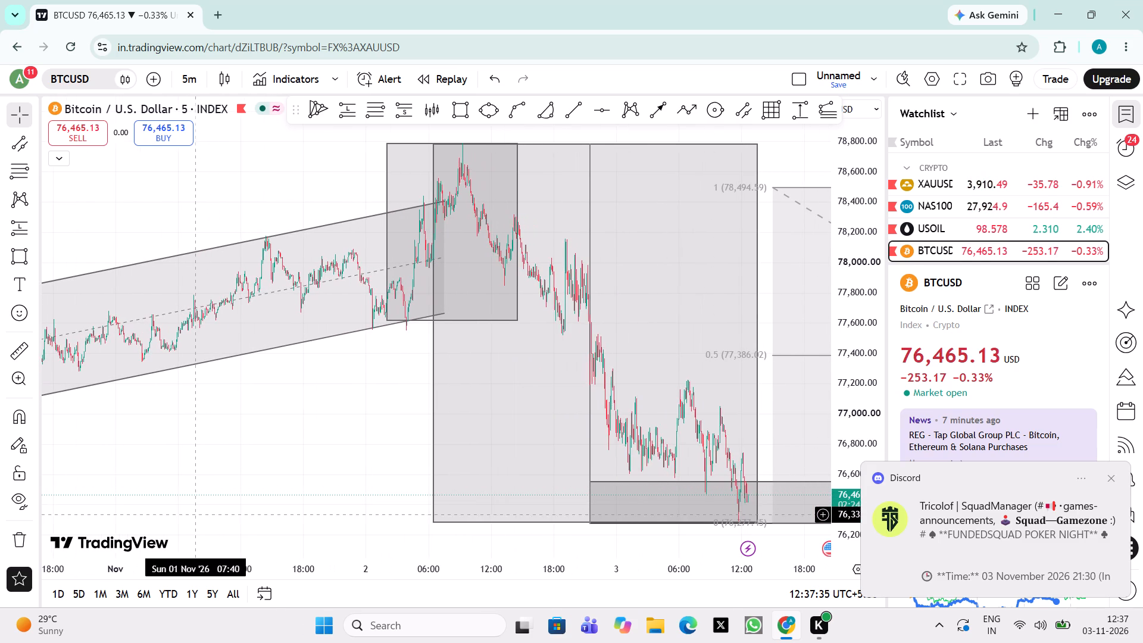
double_click(423, 529)
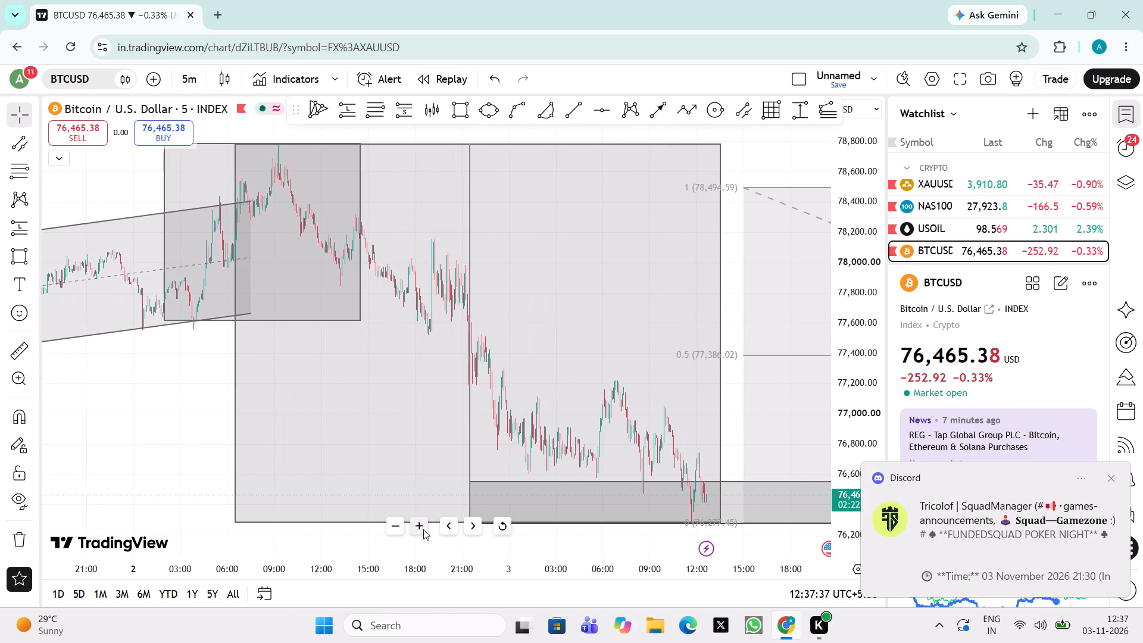
left_click(423, 529)
left_click_drag(142, 421, 320, 441)
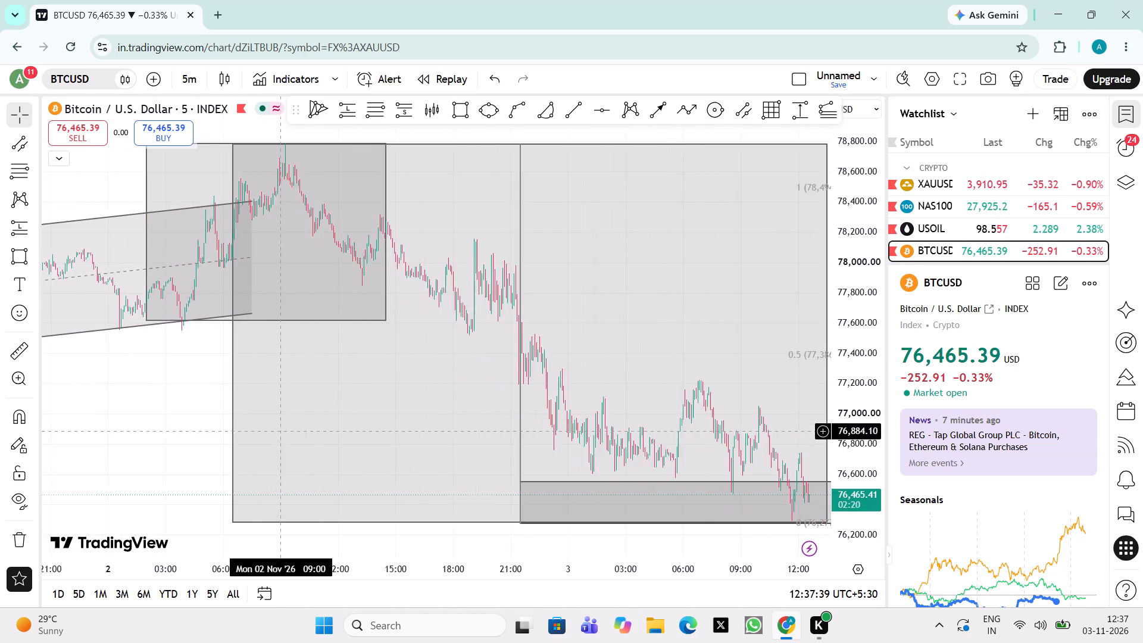
left_click_drag(320, 441, 402, 469)
double_click(415, 523)
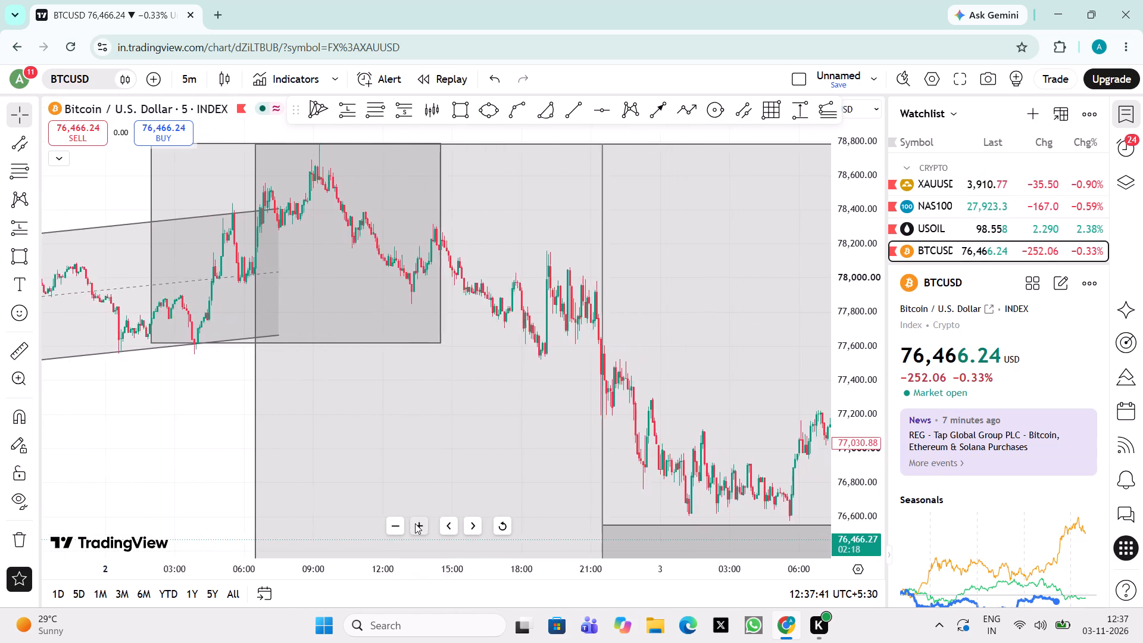
left_click_drag(39, 398, 97, 407)
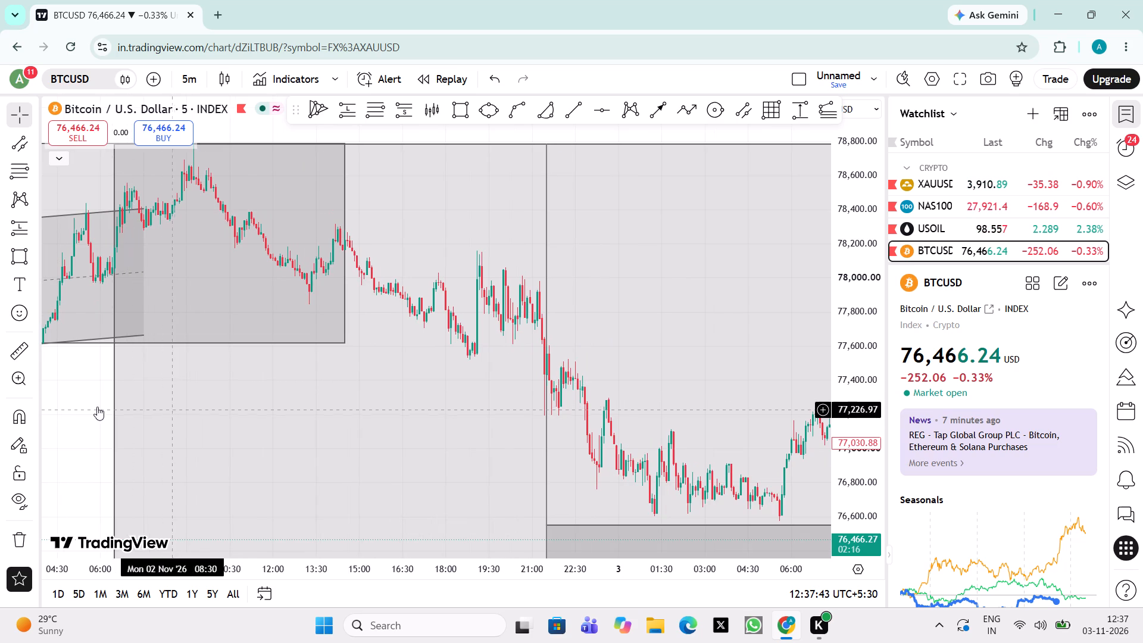
left_click_drag(97, 407, 63, 409)
left_click_drag(63, 409, 143, 416)
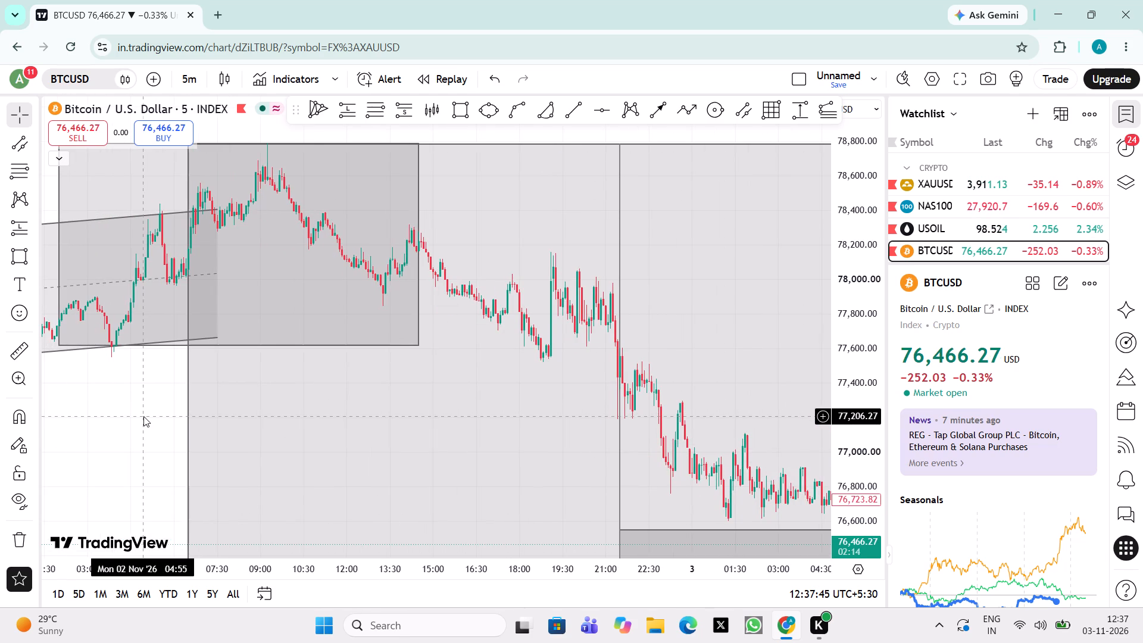
left_click_drag(143, 416, 244, 417)
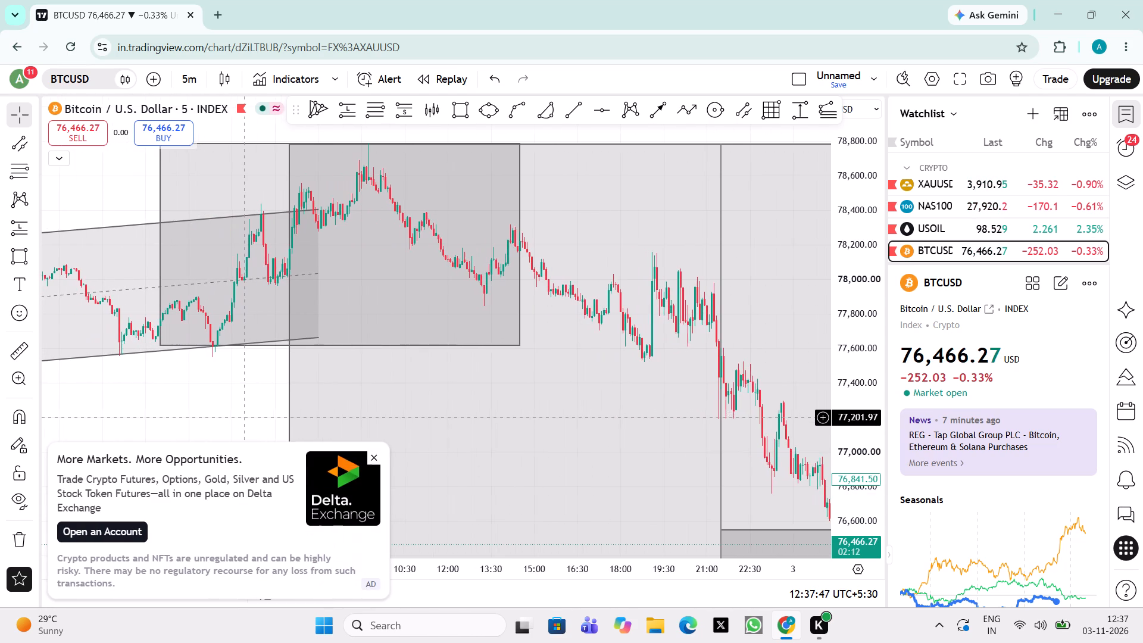
left_click_drag(244, 417, 474, 383)
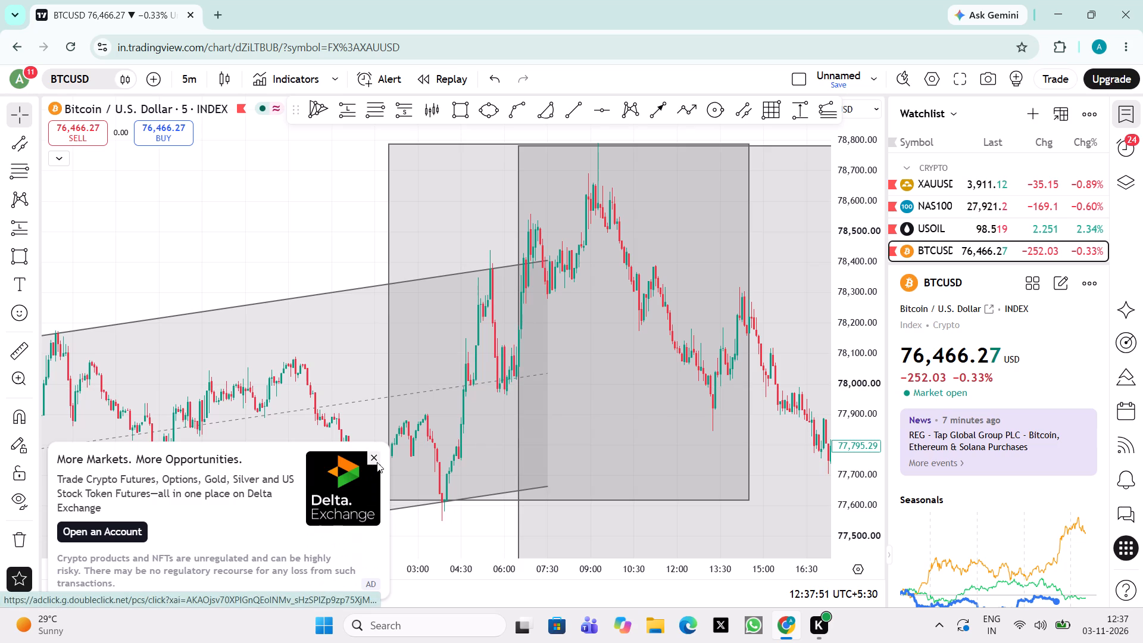
left_click(377, 463)
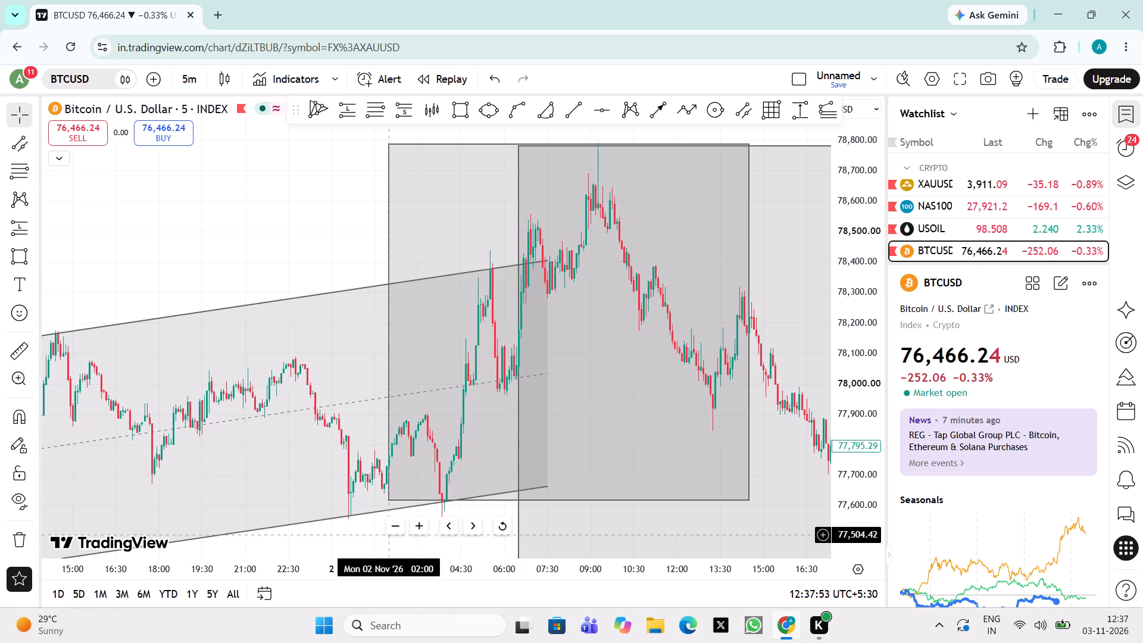
Examine the 5-minute candles back through the rising parallel channel to the swings of 30 and 31 October.
left_click_drag(330, 539, 635, 483)
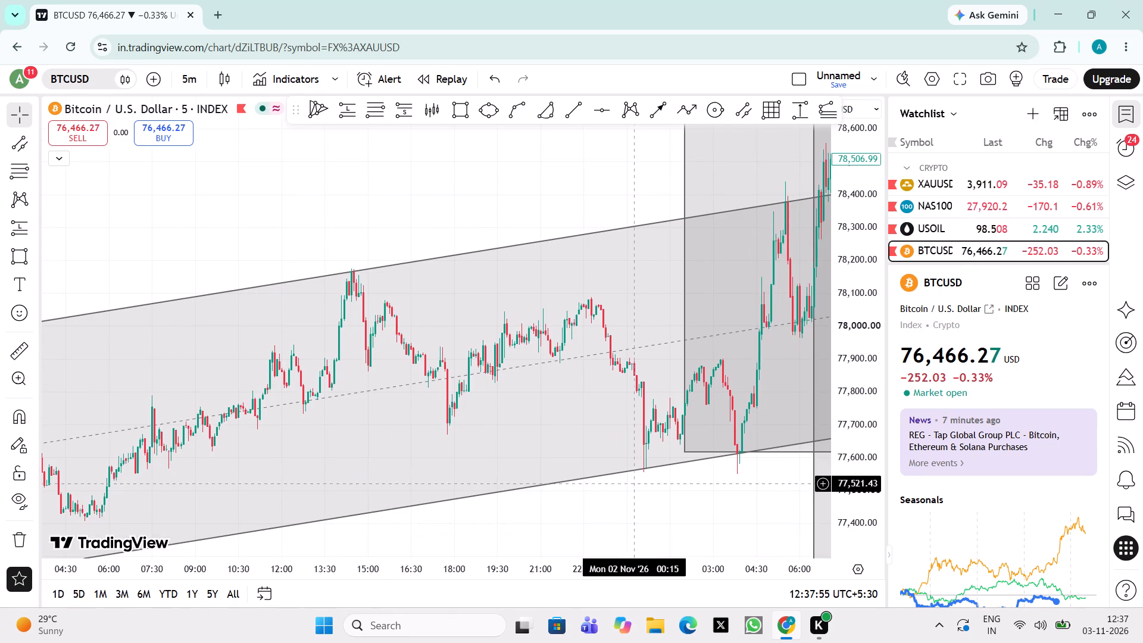
triple_click(399, 530)
left_click(399, 530)
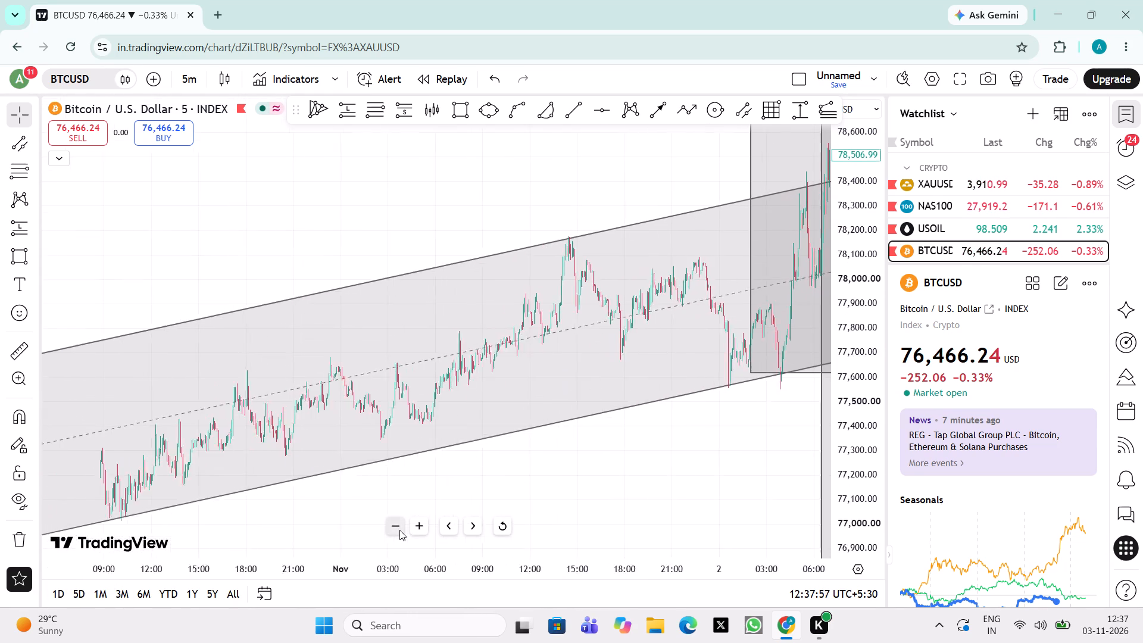
double_click(399, 530)
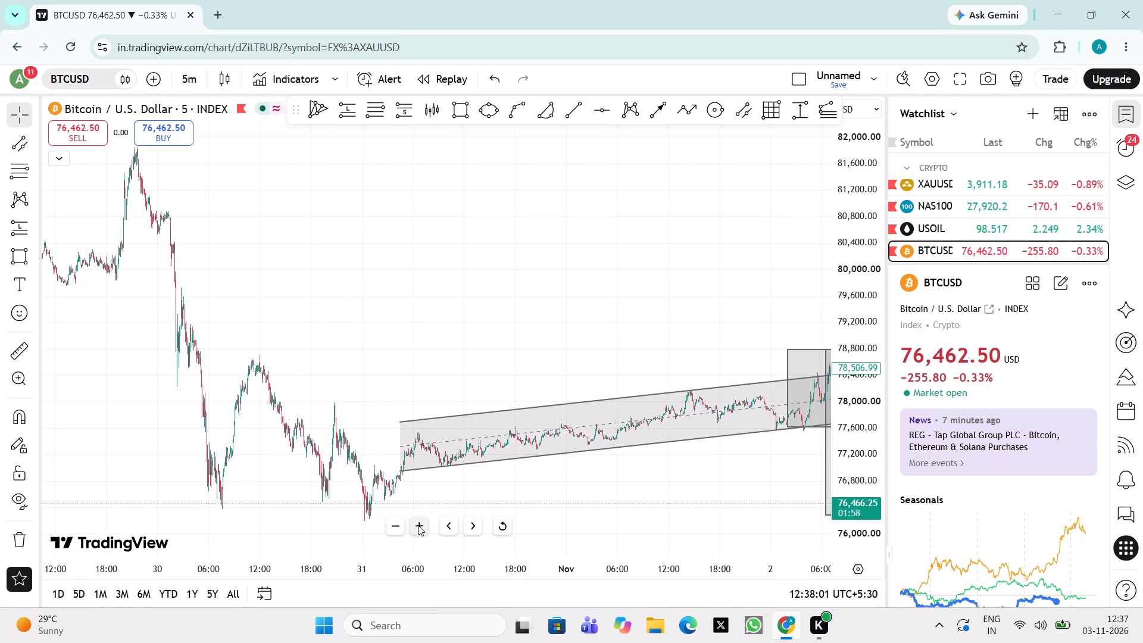
left_click(418, 525)
left_click(418, 525)
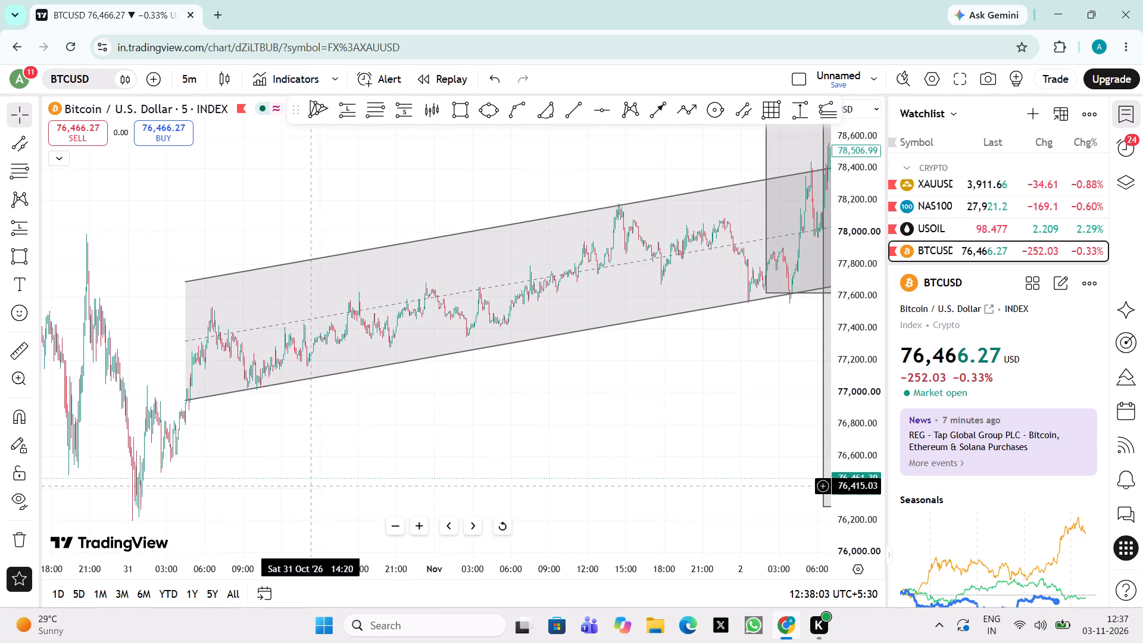
left_click_drag(229, 451, 482, 461)
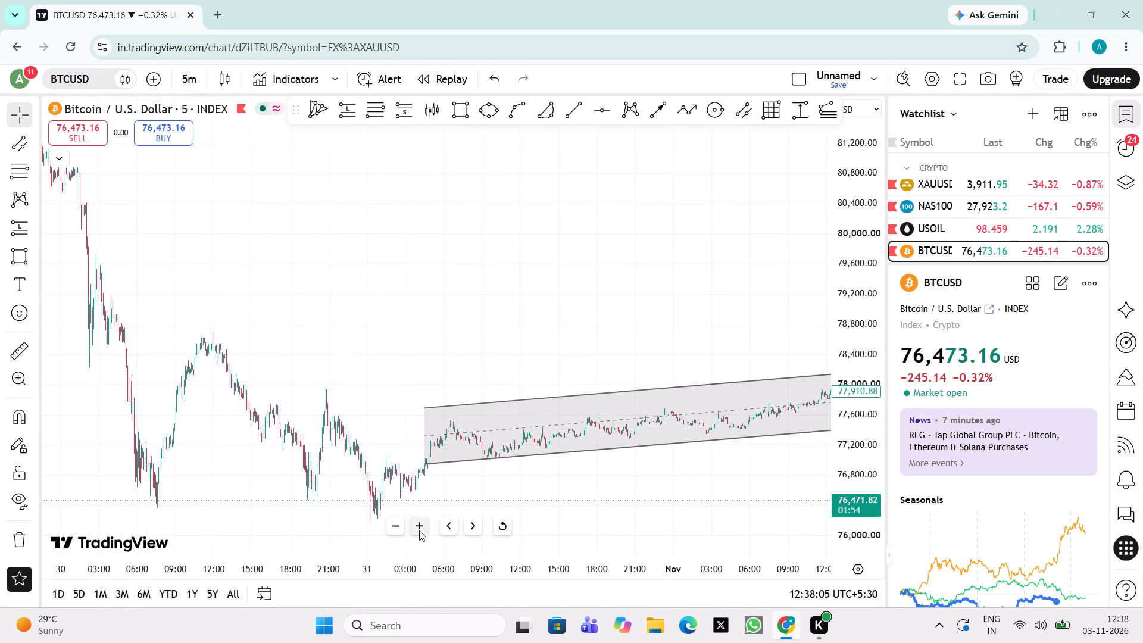
triple_click(420, 530)
left_click_drag(247, 492, 326, 475)
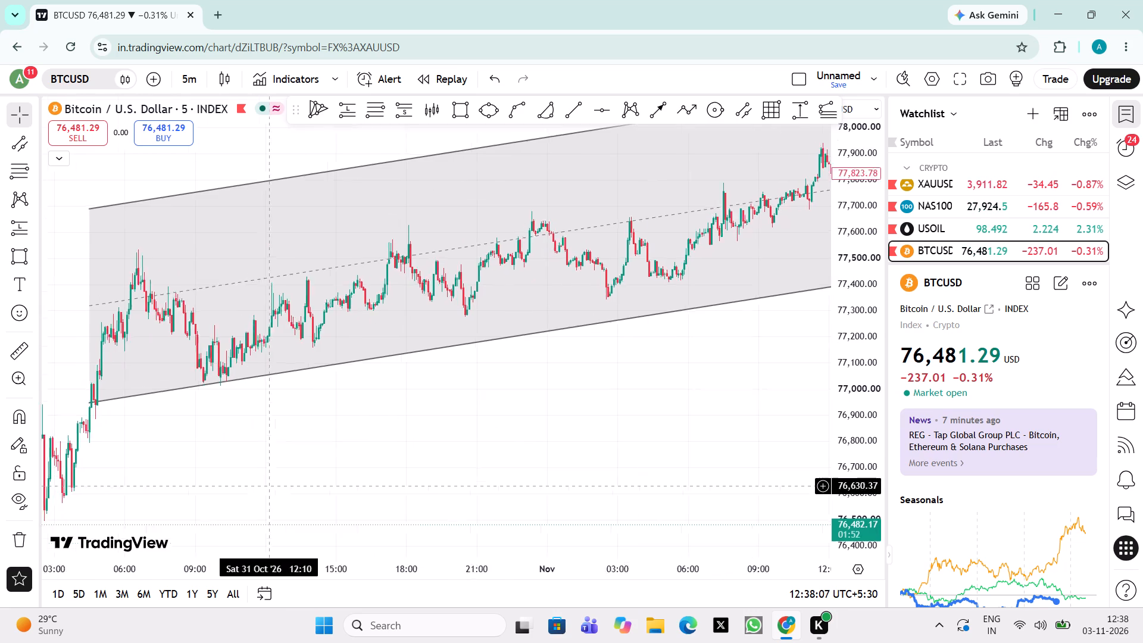
left_click_drag(326, 475, 546, 473)
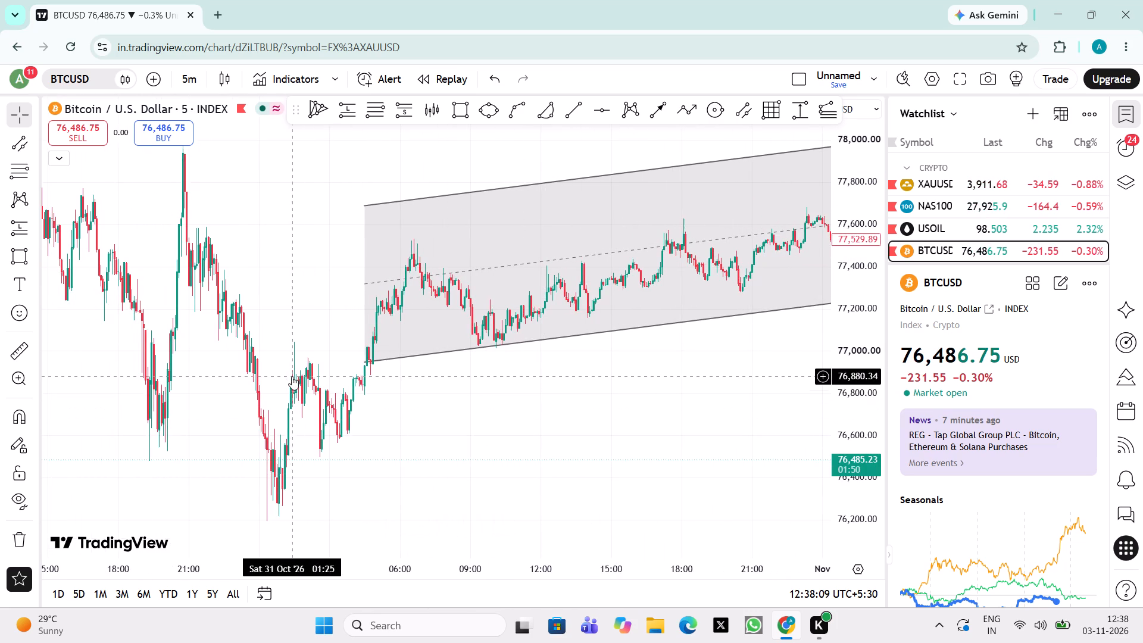
left_click(414, 523)
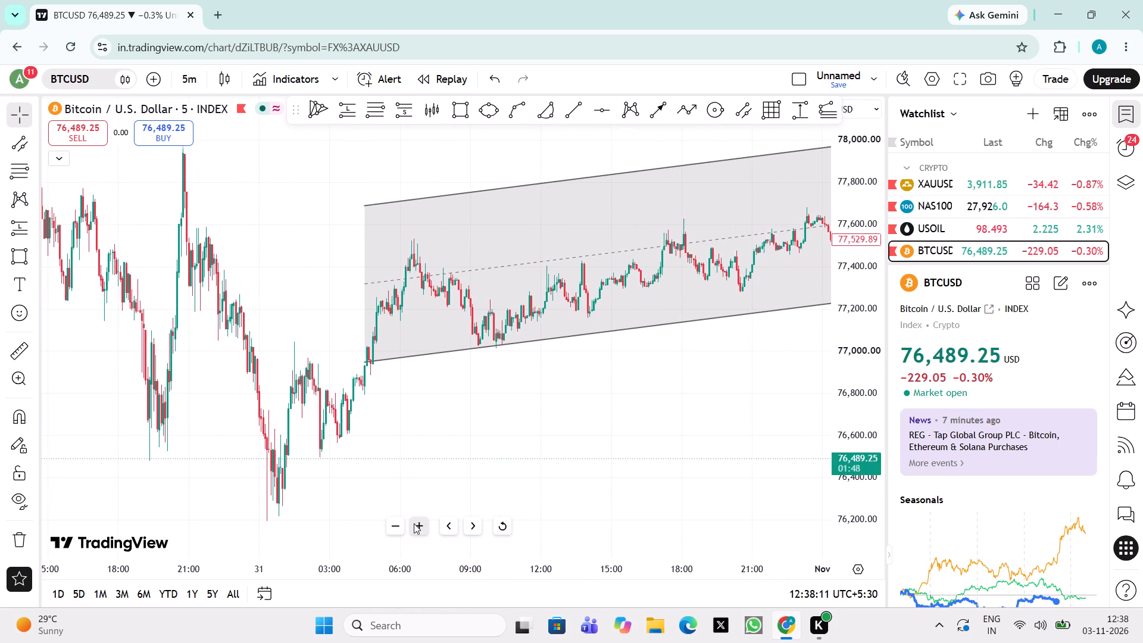
left_click_drag(237, 452, 435, 471)
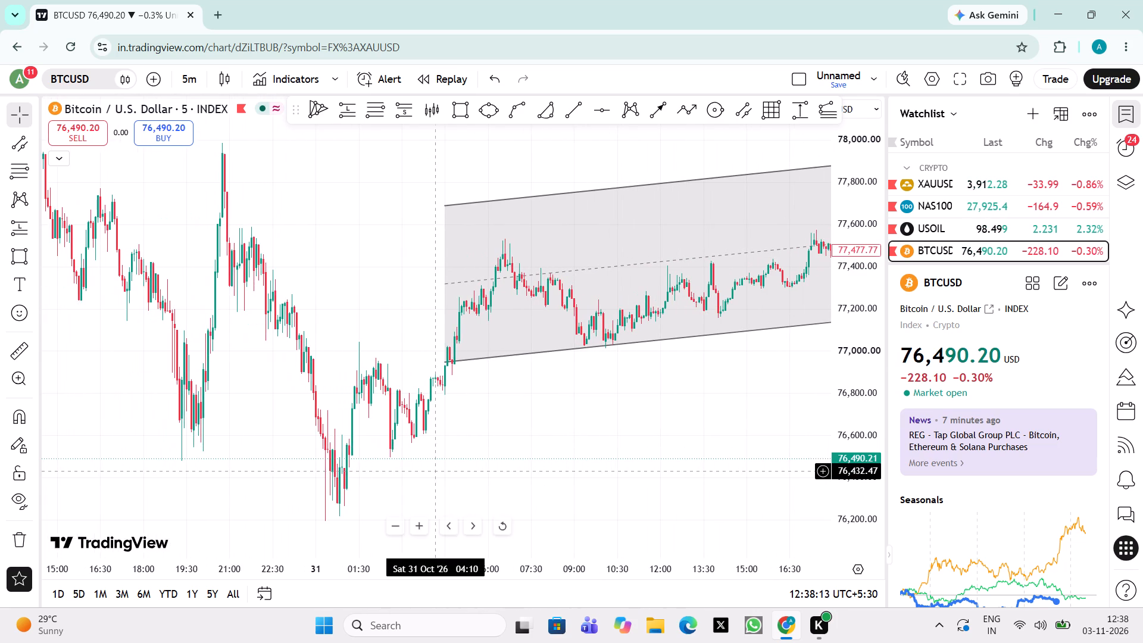
left_click_drag(193, 441, 258, 447)
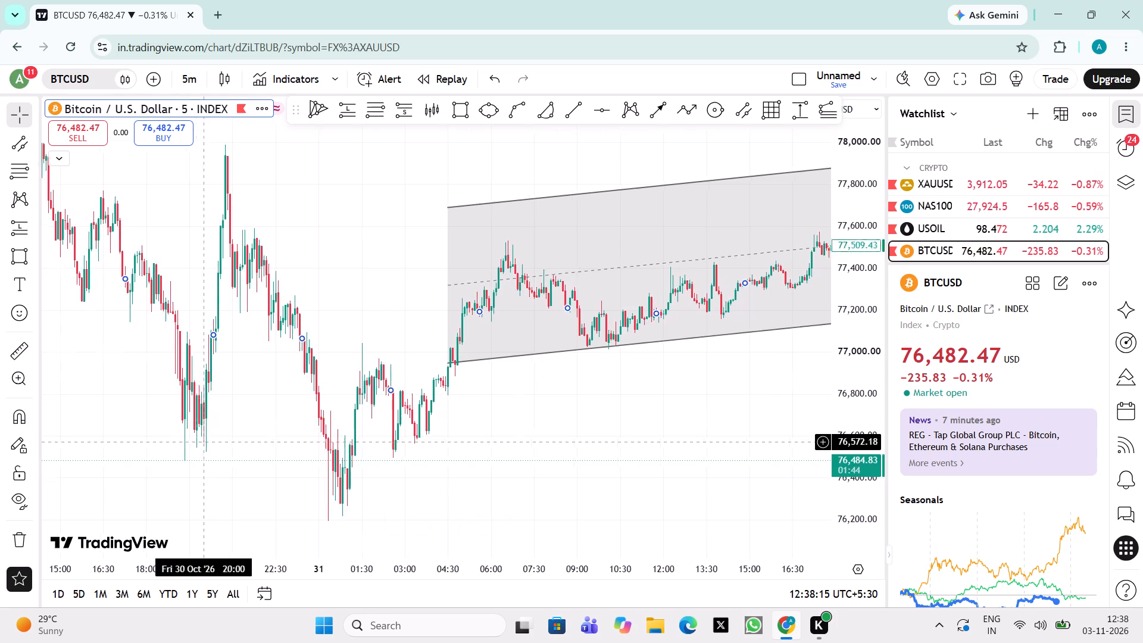
left_click_drag(258, 447, 363, 479)
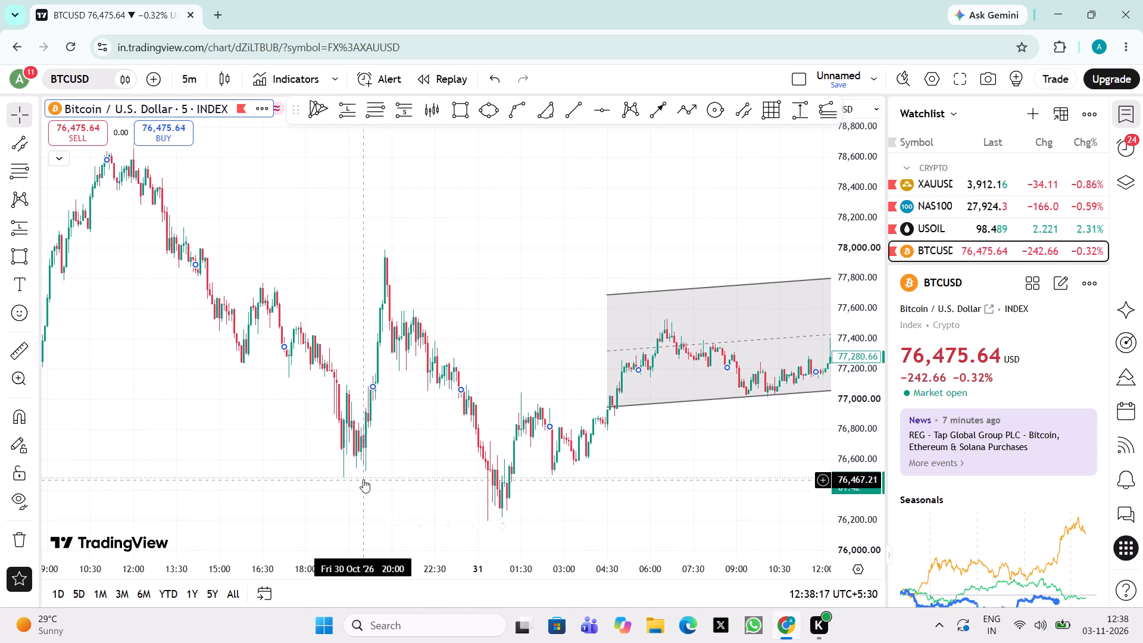
left_click_drag(320, 468, 445, 475)
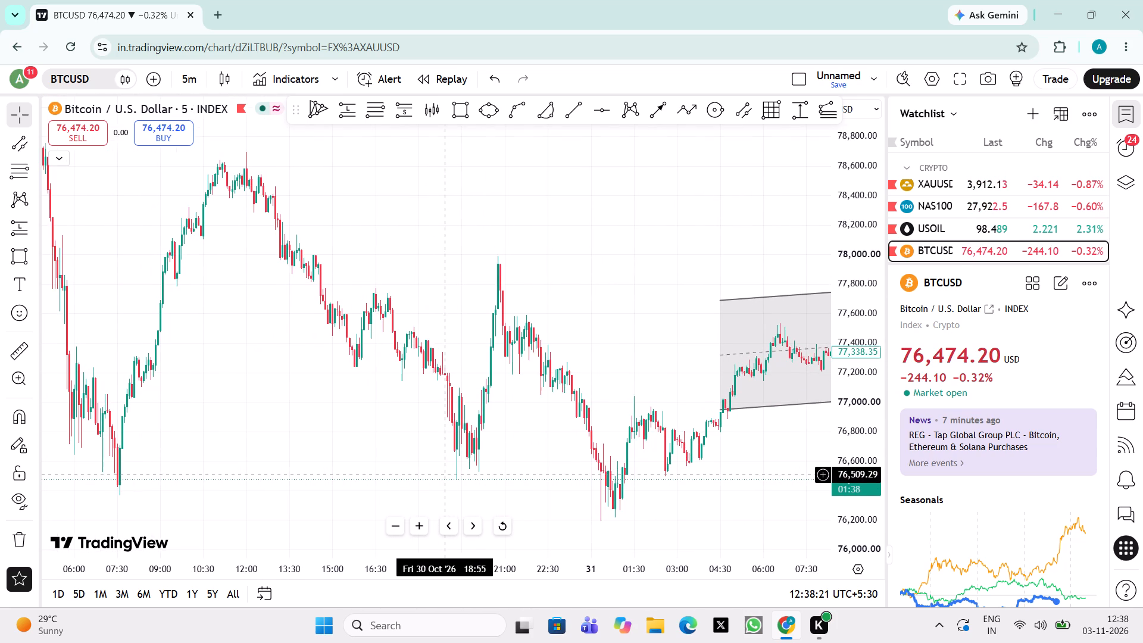
left_click_drag(445, 475, 439, 473)
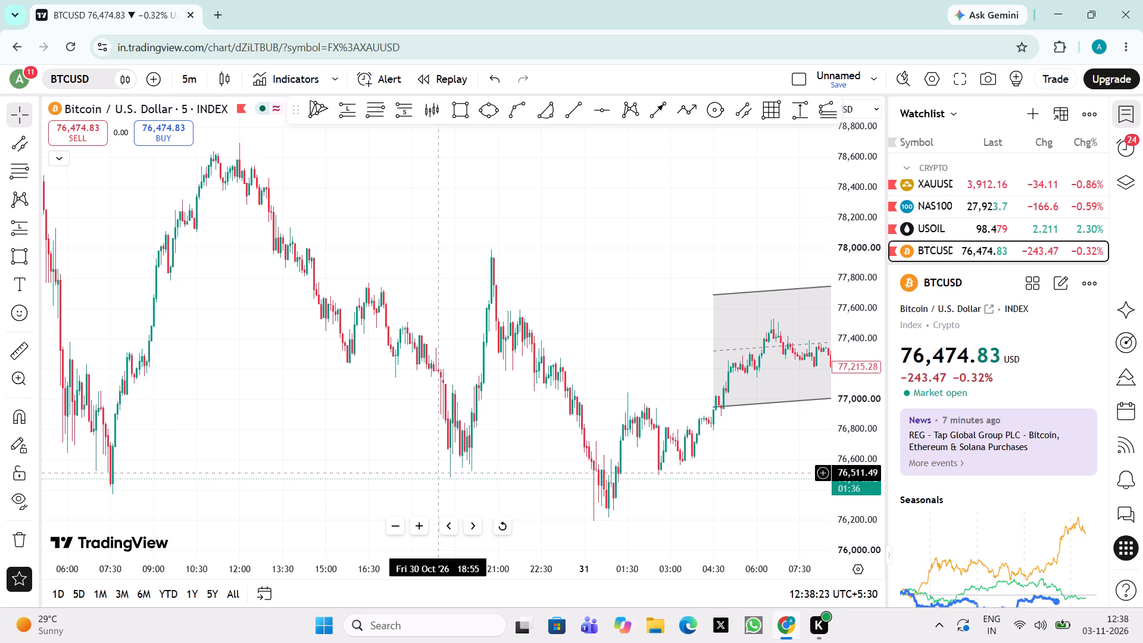
left_click_drag(439, 473, 440, 473)
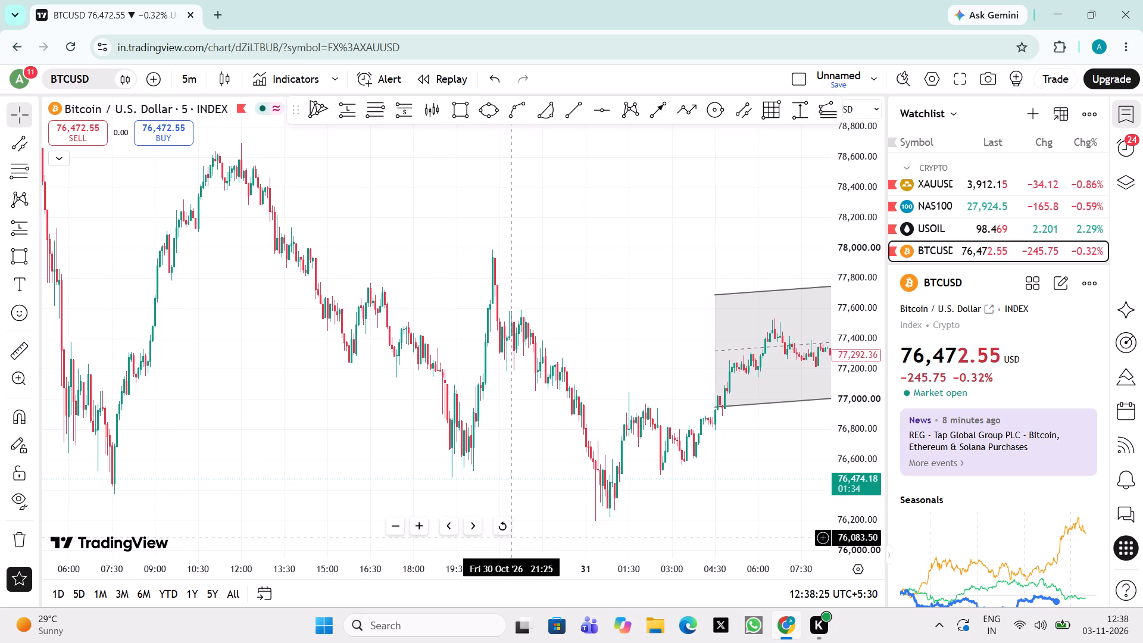
Reset the chart to the latest candles and review the 5-minute price action from 3 November back to the 31 October low.
left_click(506, 533)
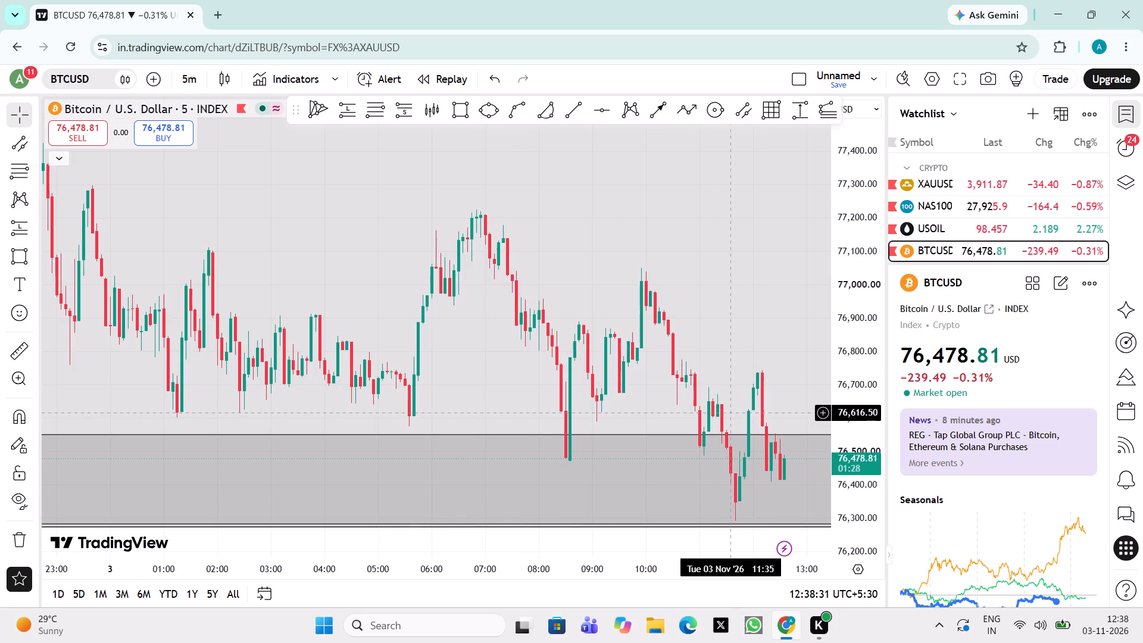
left_click_drag(730, 413, 442, 432)
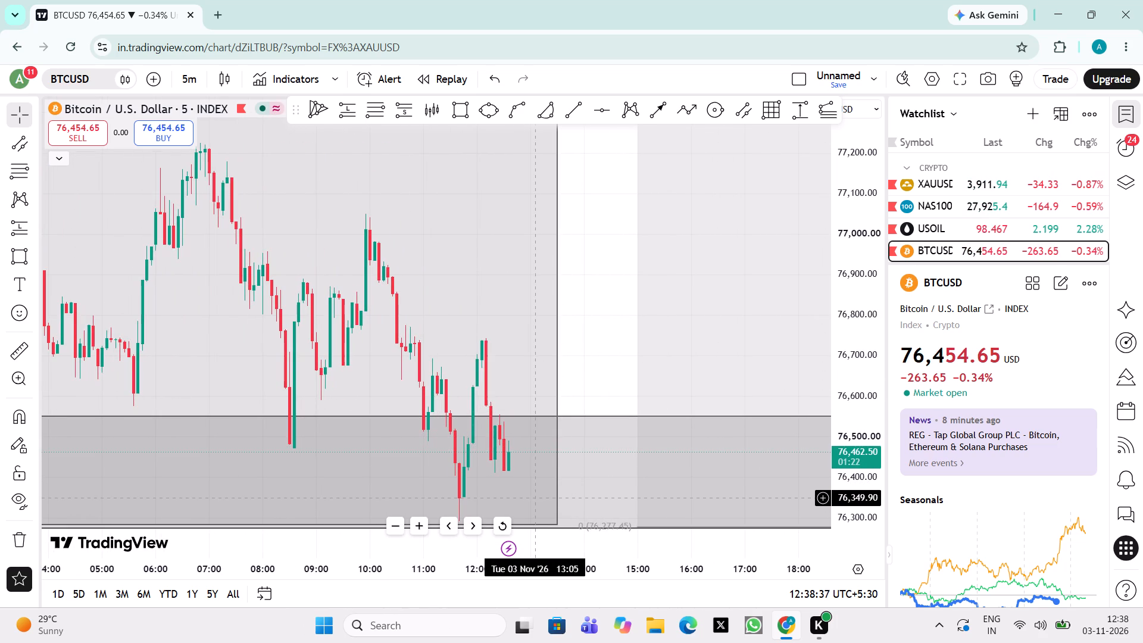
triple_click(394, 529)
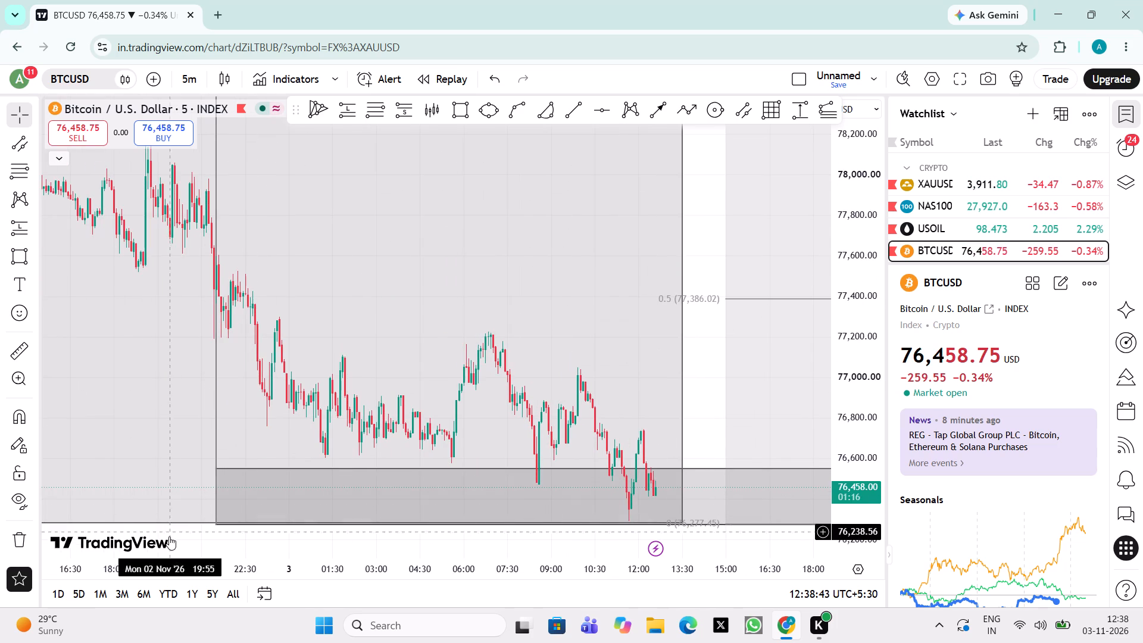
left_click_drag(169, 536, 767, 508)
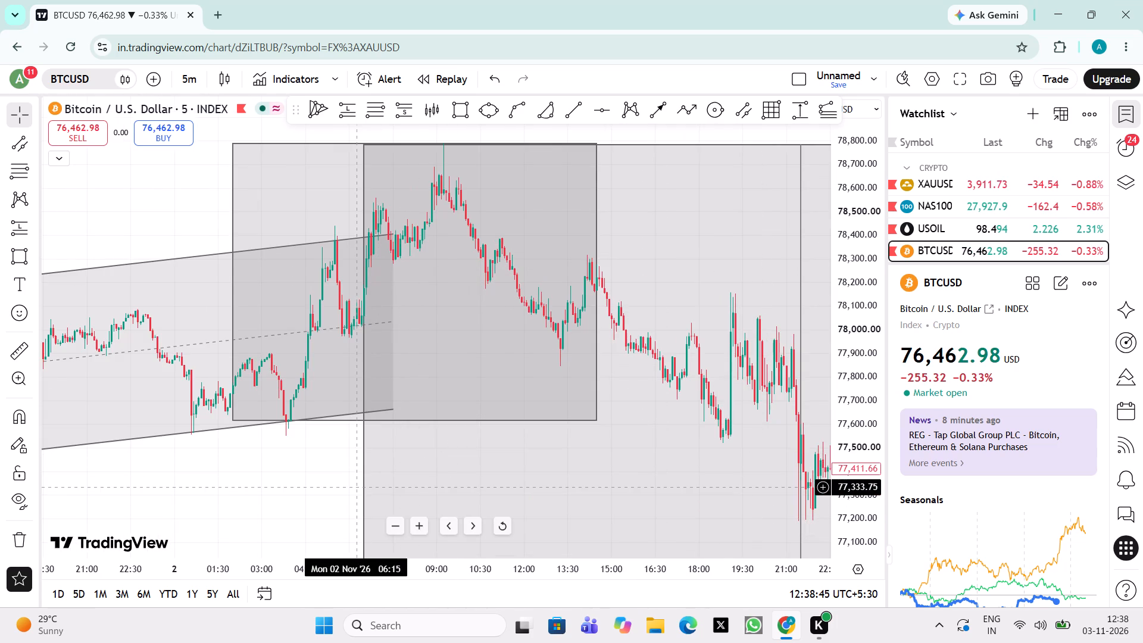
left_click_drag(237, 497, 244, 497)
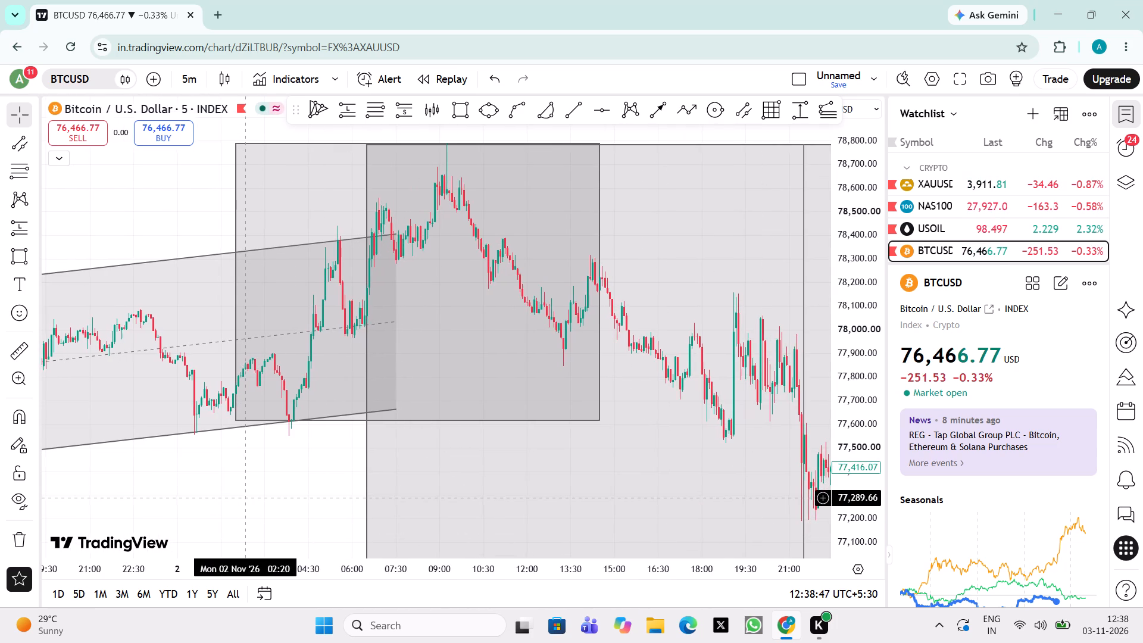
left_click_drag(244, 497, 769, 372)
left_click_drag(389, 527, 519, 492)
left_click_drag(519, 492, 914, 355)
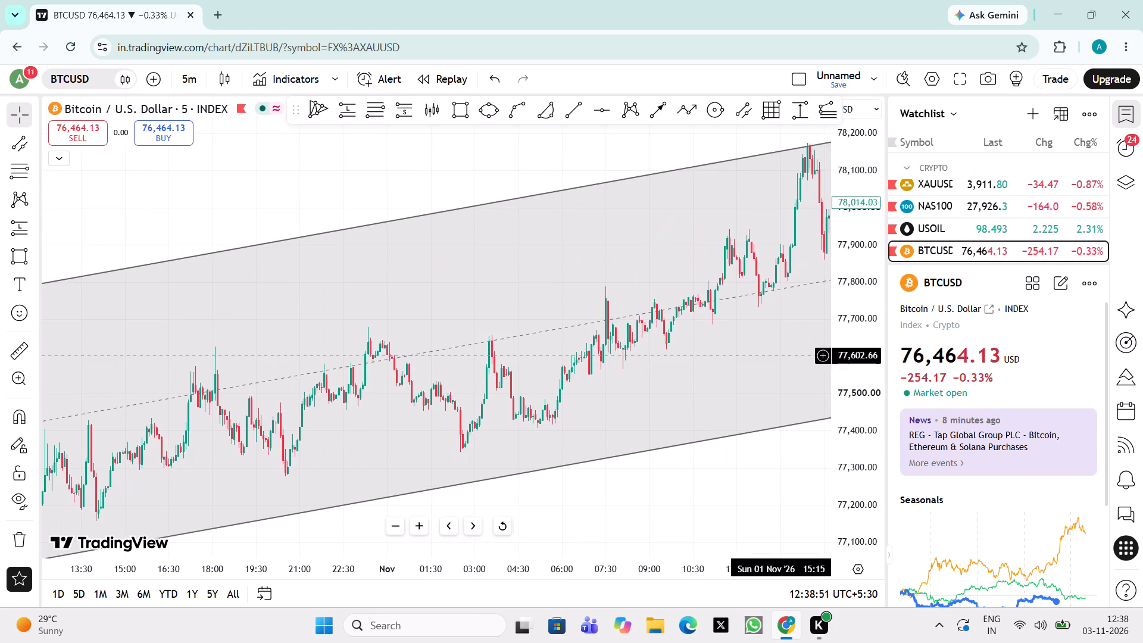
left_click_drag(356, 522, 920, 358)
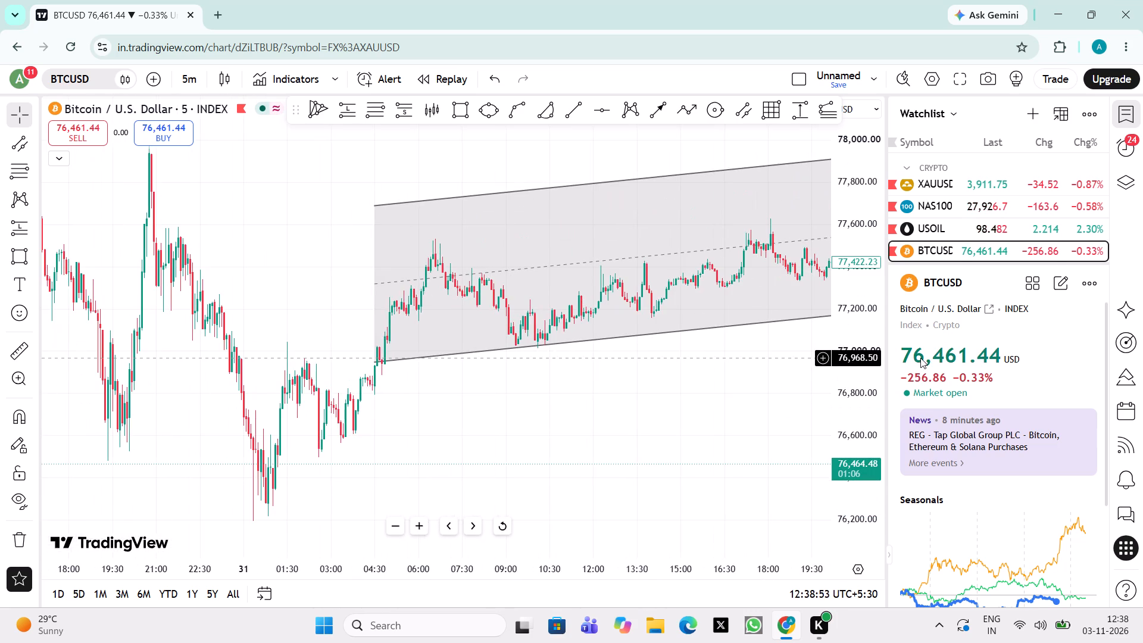
left_click_drag(523, 469, 561, 460)
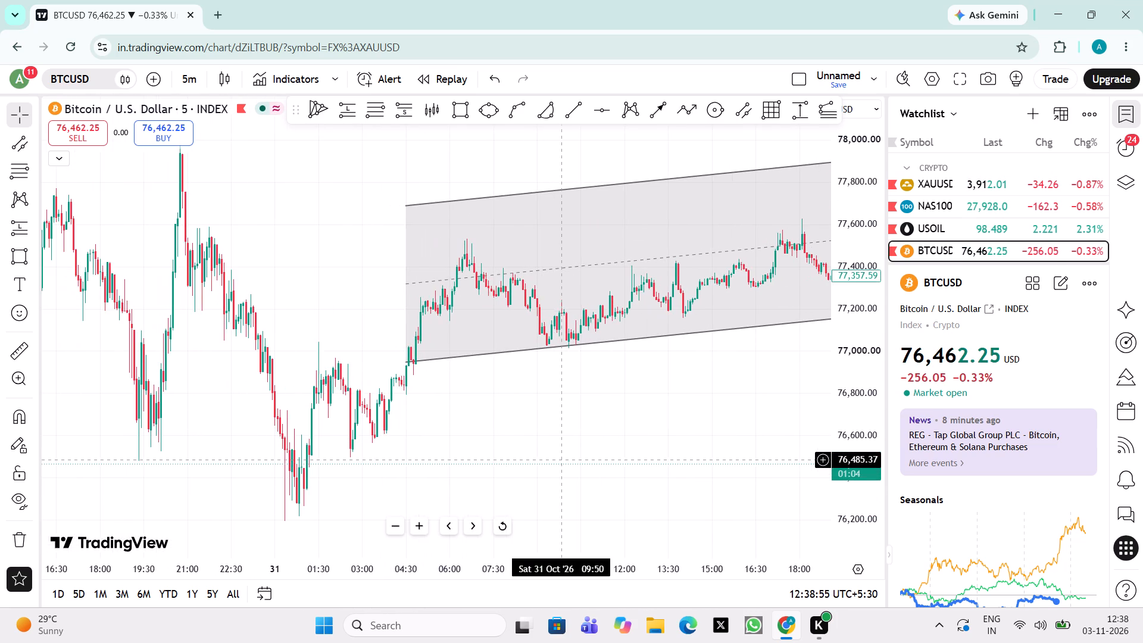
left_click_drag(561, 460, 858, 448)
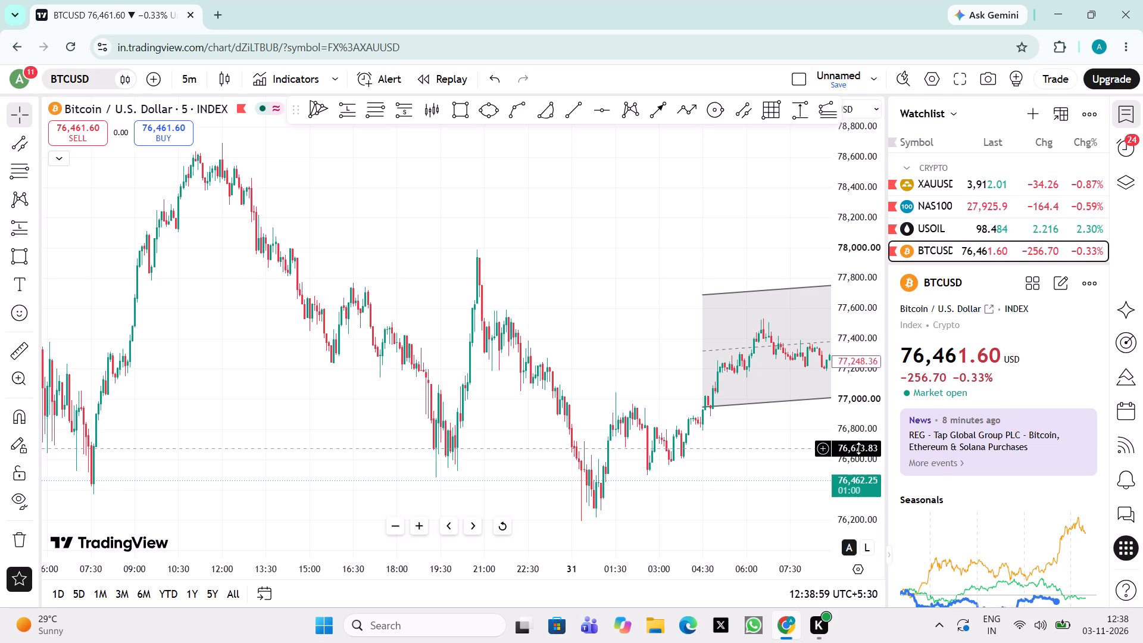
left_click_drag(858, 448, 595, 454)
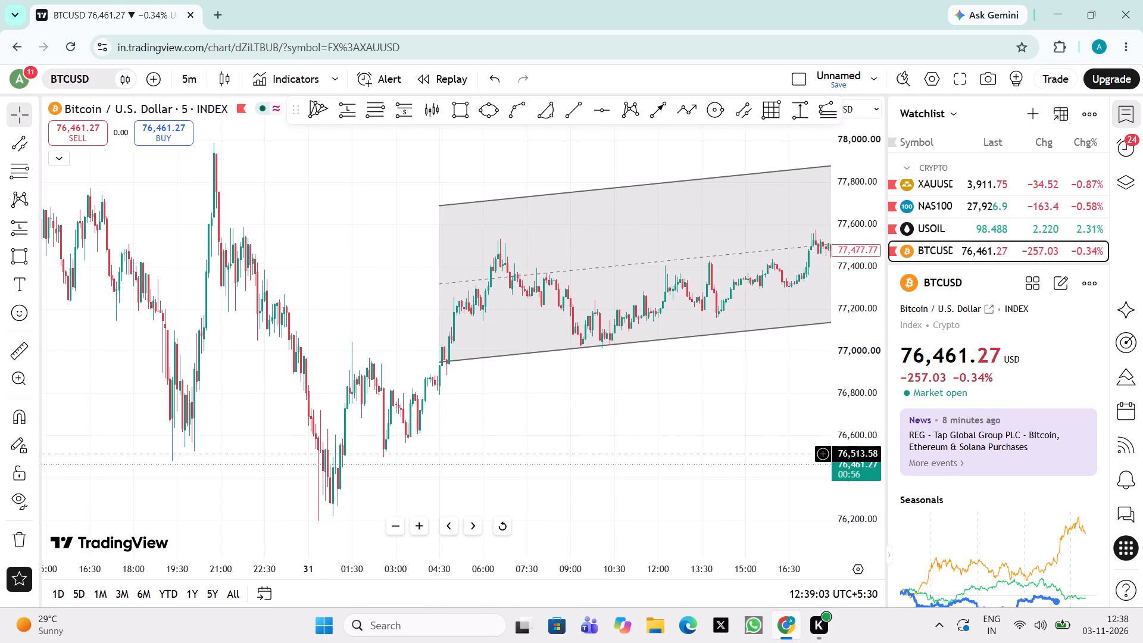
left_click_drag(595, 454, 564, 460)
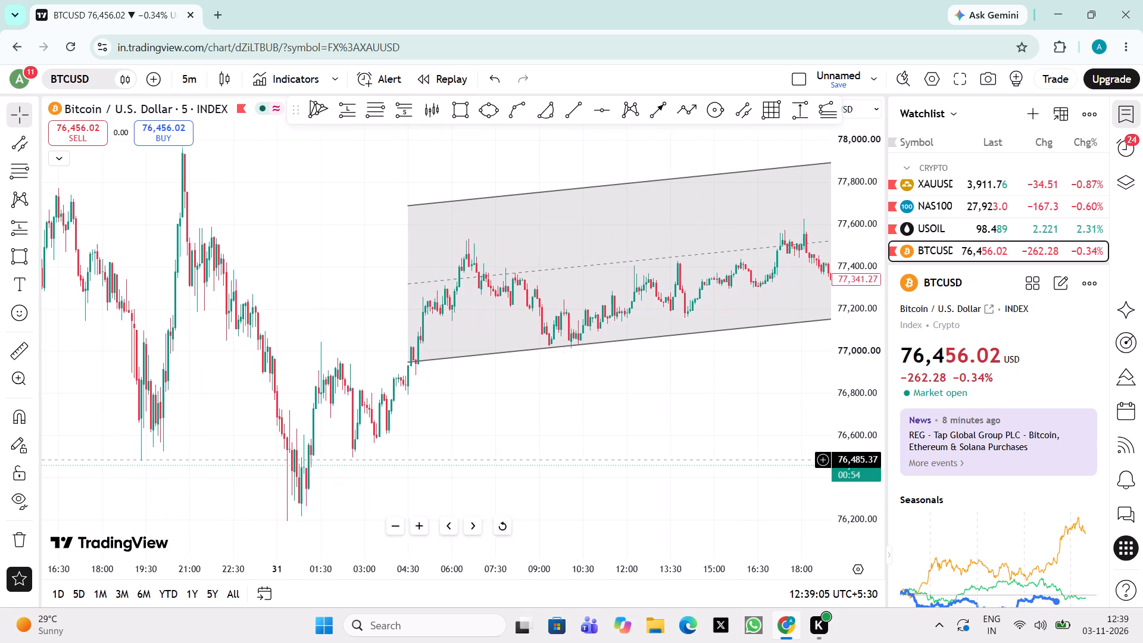
Reset the 5-minute BTCUSD chart to the latest candles and examine the 3 November decline against the boxes and Fib levels.
left_click(501, 527)
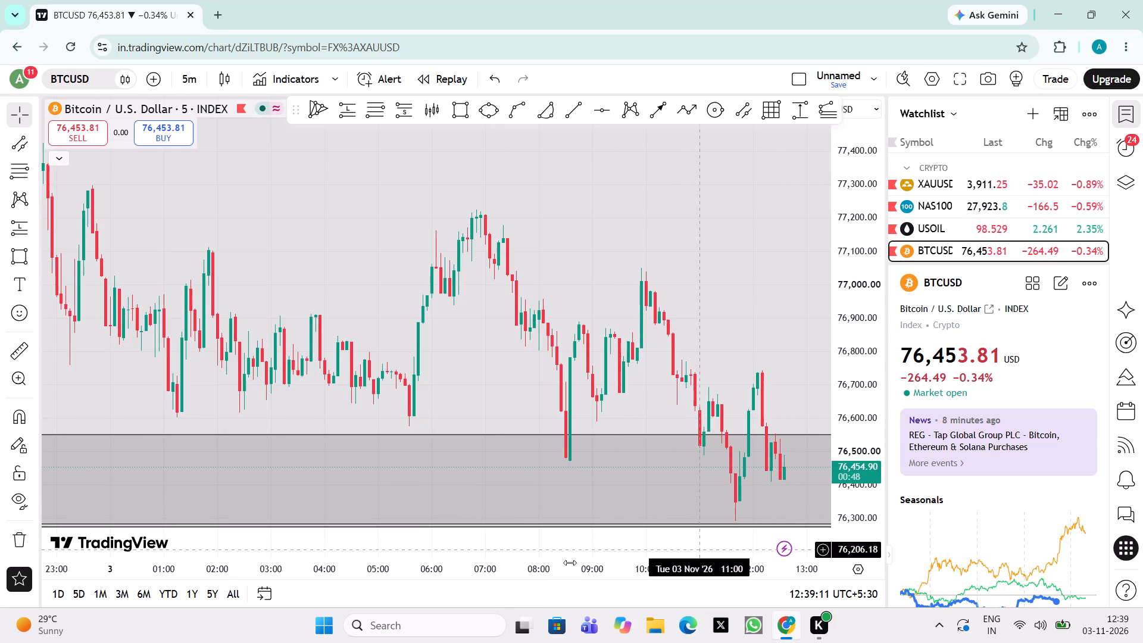
left_click(471, 529)
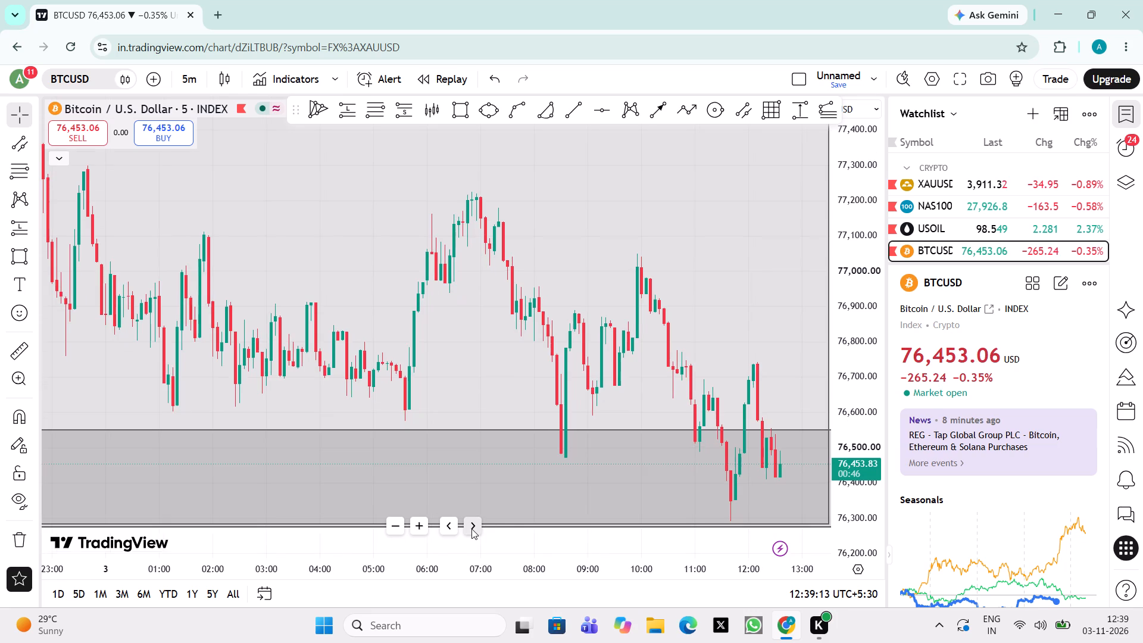
left_click_drag(701, 547, 467, 547)
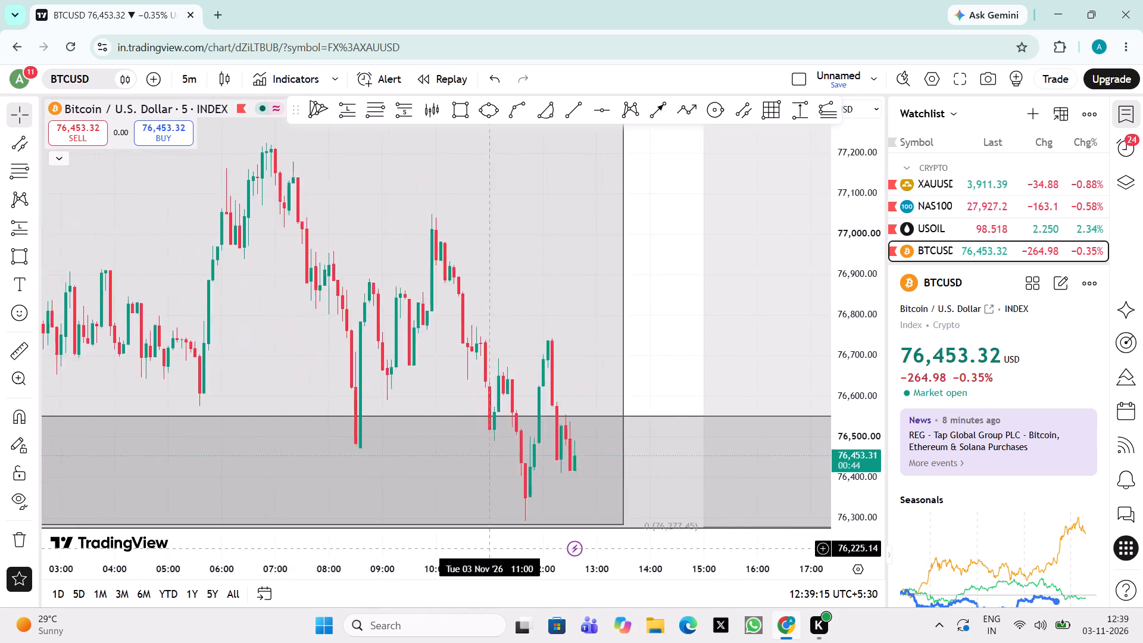
left_click_drag(467, 547, 399, 557)
left_click_drag(852, 323, 861, 478)
left_click_drag(582, 470, 390, 537)
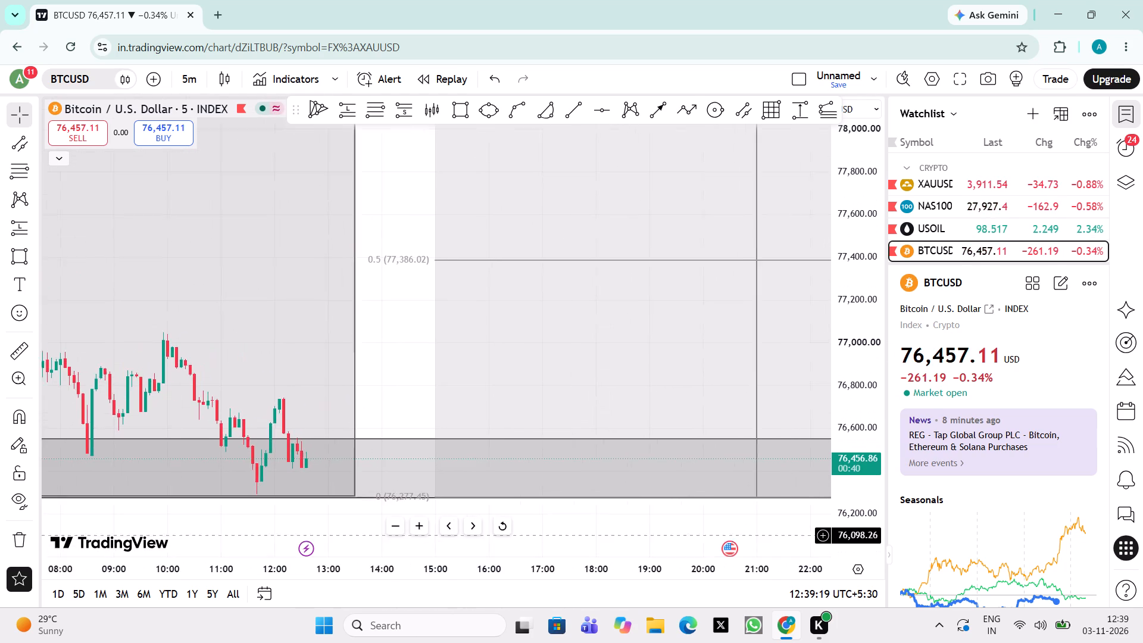
left_click_drag(390, 537, 386, 538)
left_click(388, 527)
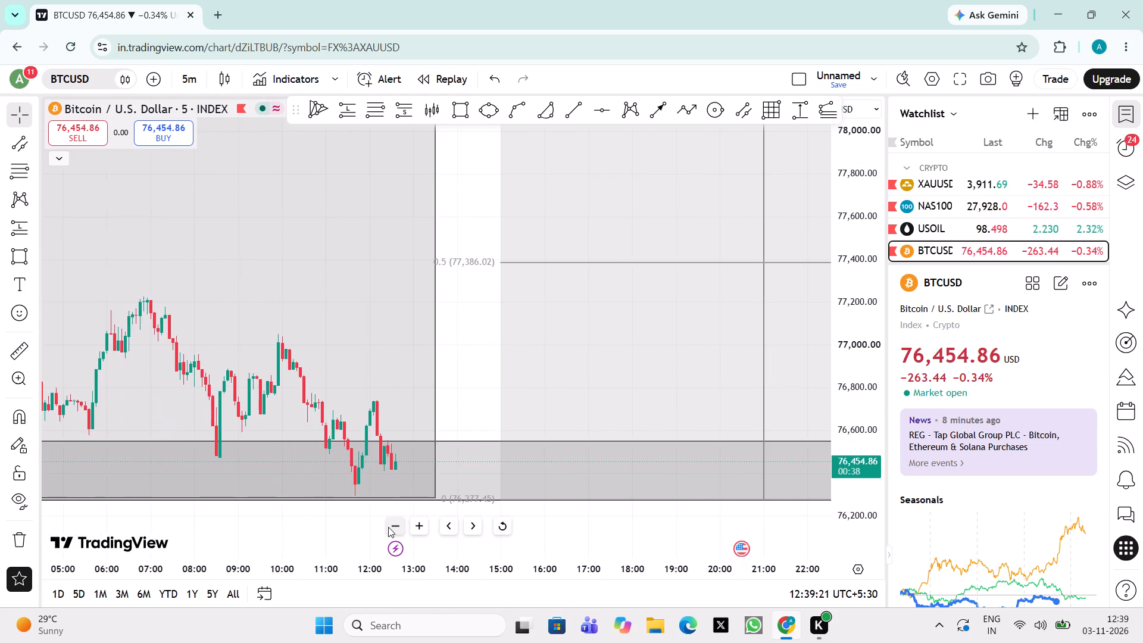
left_click(388, 527)
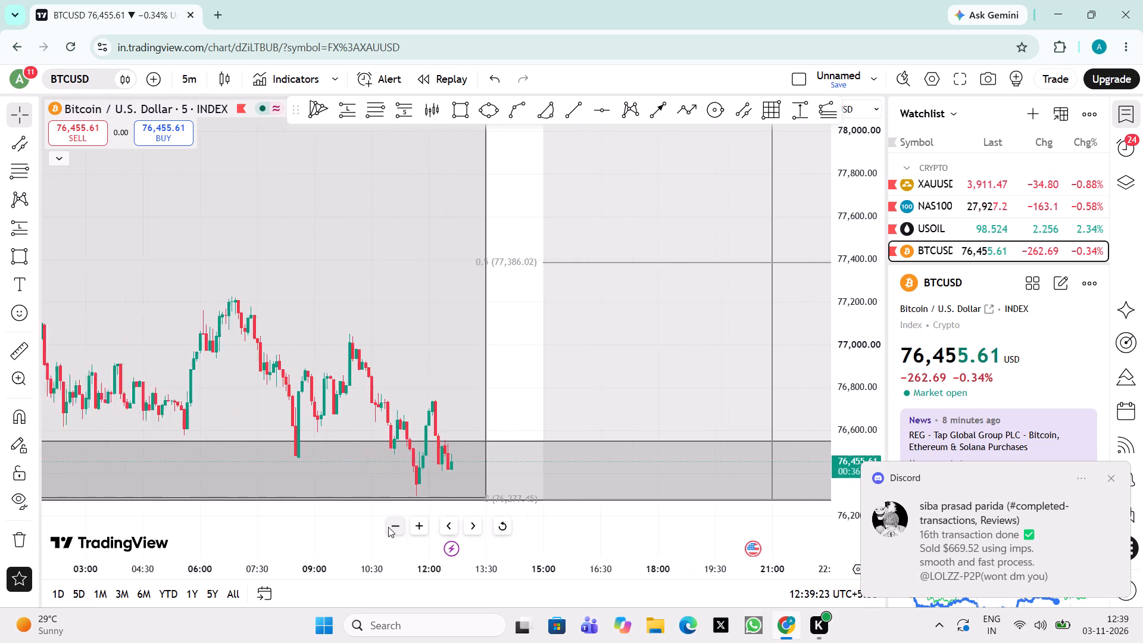
left_click_drag(336, 521, 372, 541)
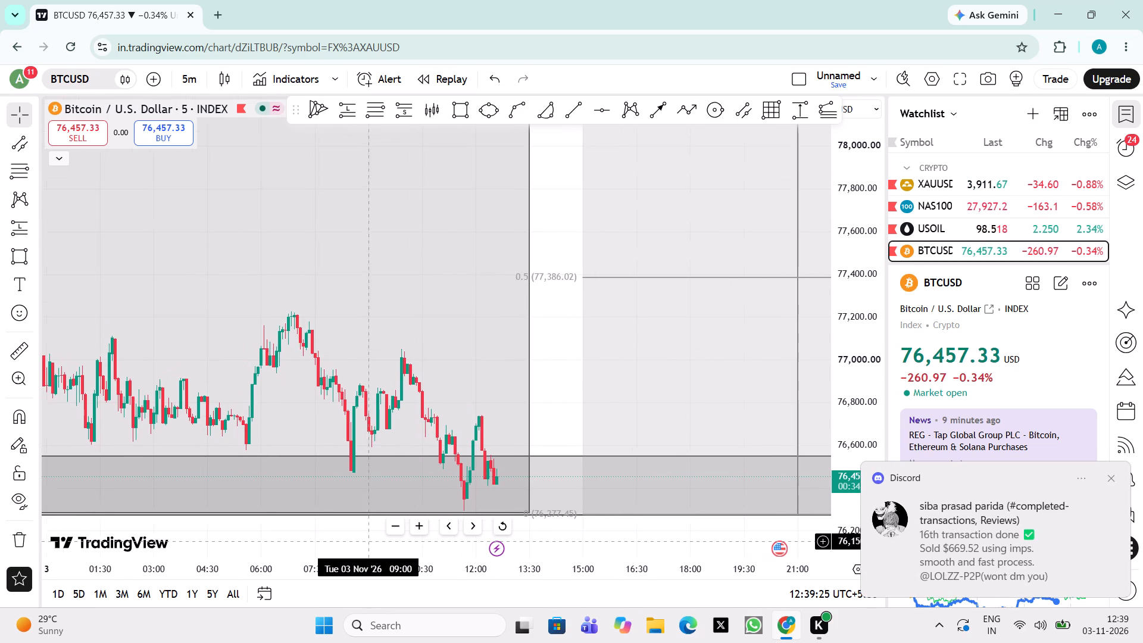
left_click_drag(372, 541, 373, 541)
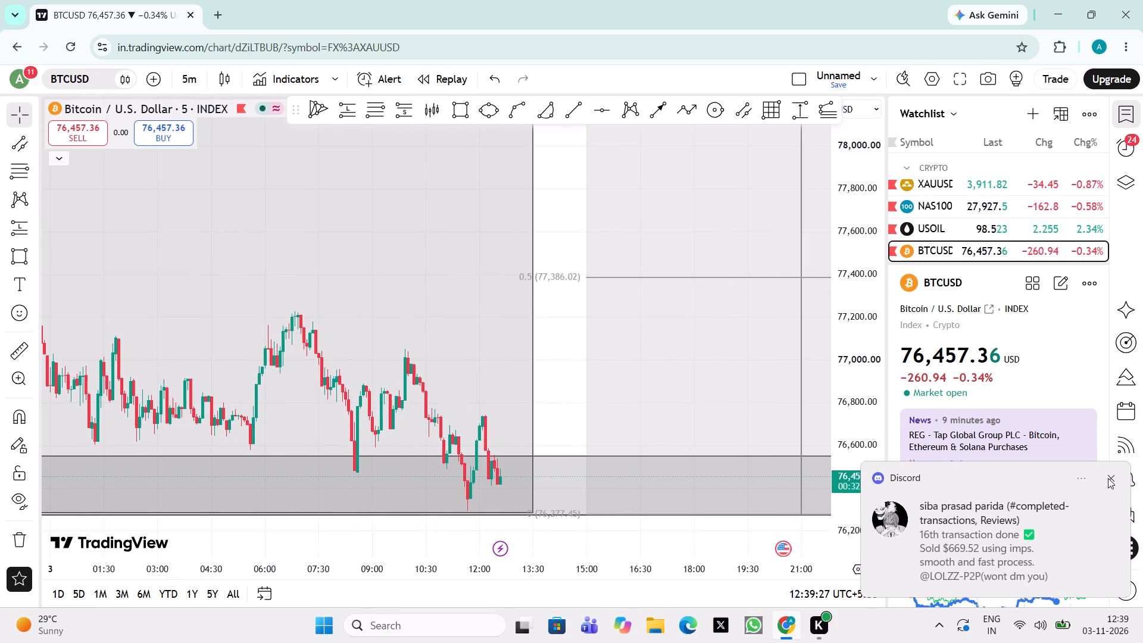
left_click(1108, 478)
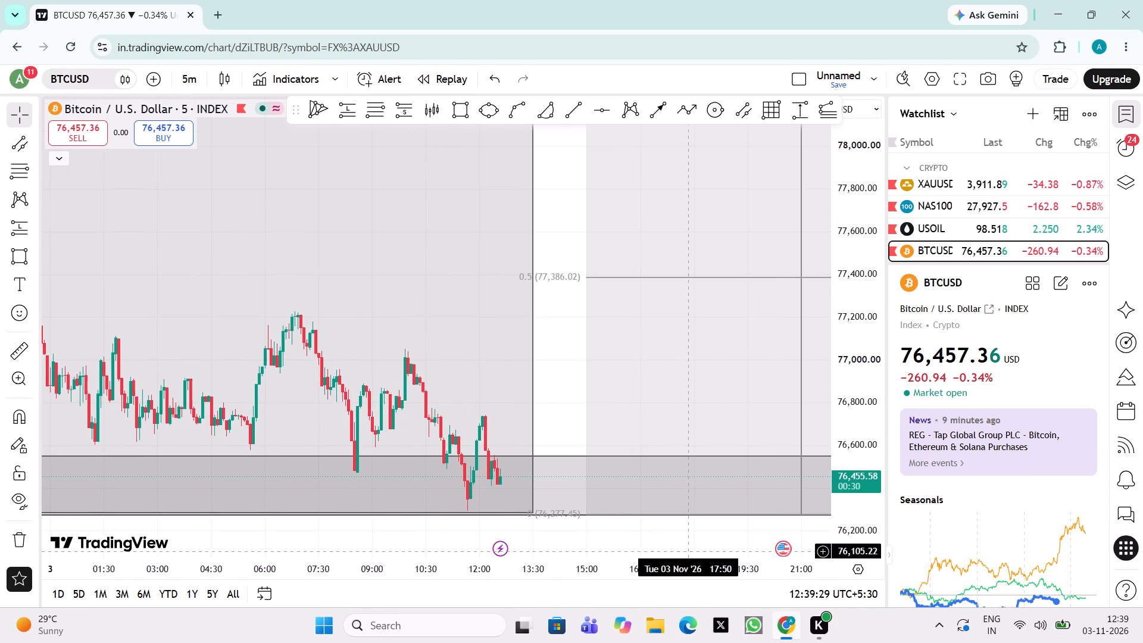
left_click_drag(689, 548, 667, 557)
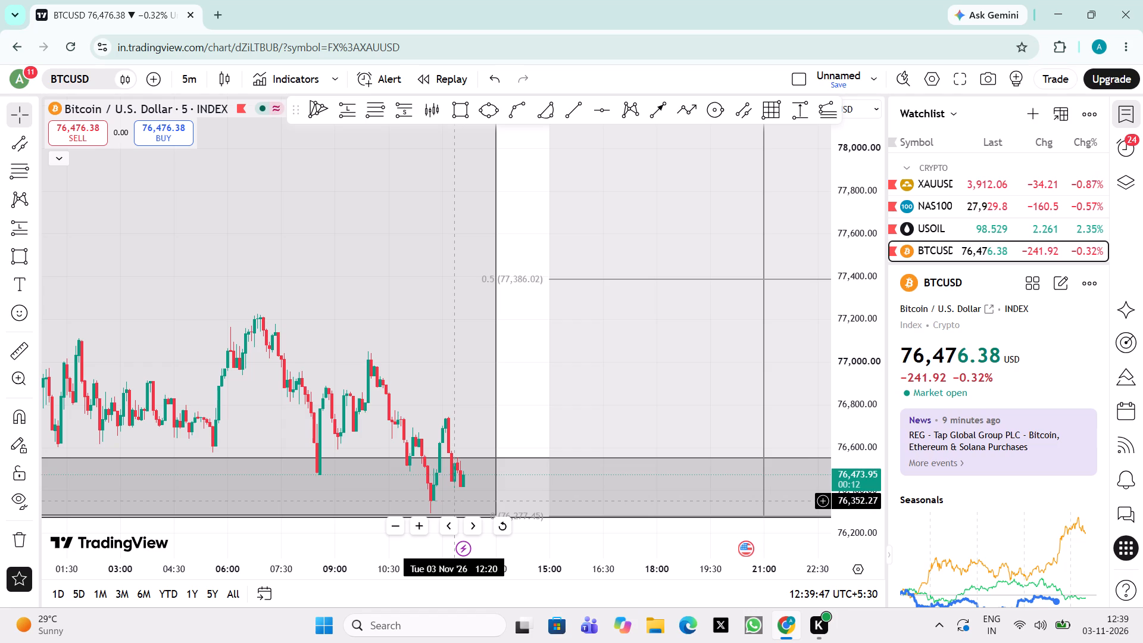
Switch the BTCUSD chart to the 15-minute interval, with the 2 and 3 November boxes and Fib levels in view.
left_click(188, 88)
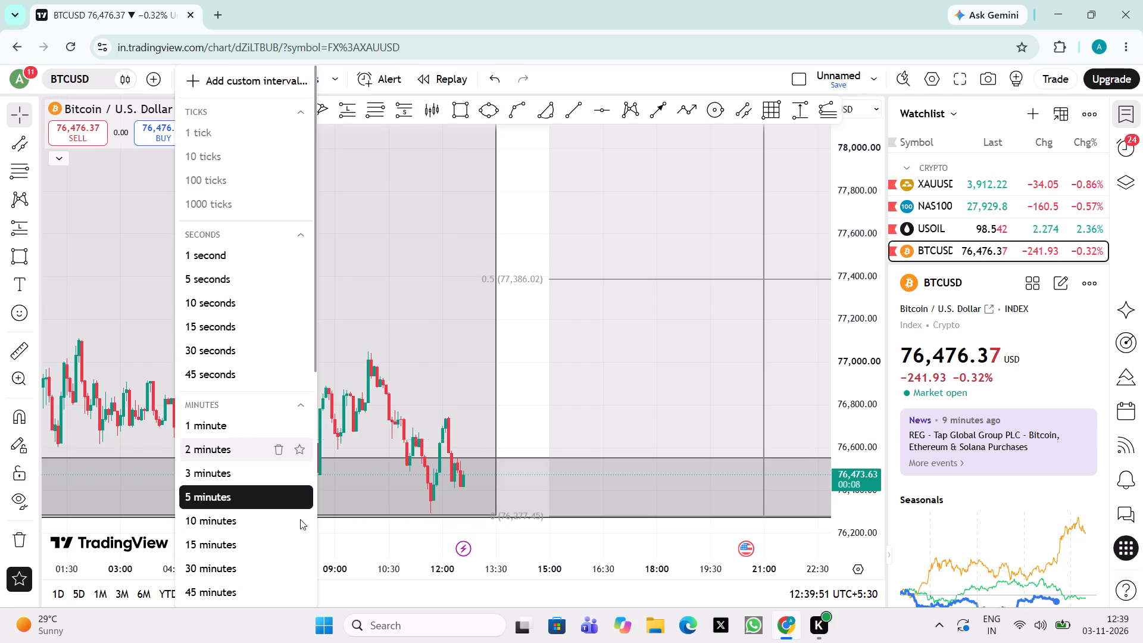
left_click(258, 542)
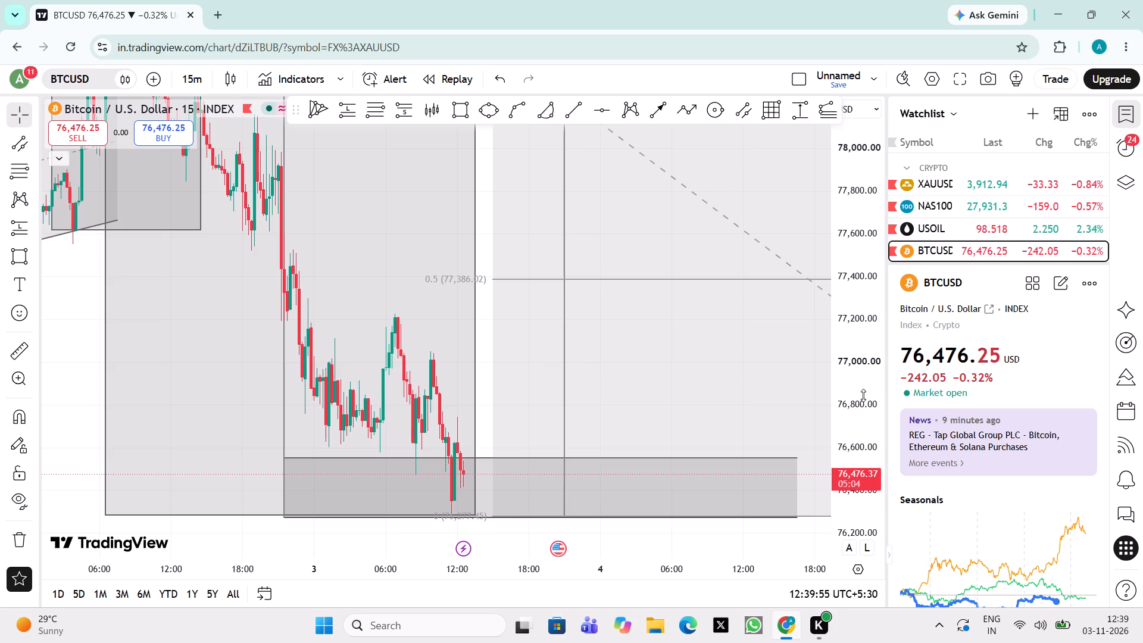
left_click_drag(863, 395, 861, 489)
left_click_drag(504, 511, 613, 572)
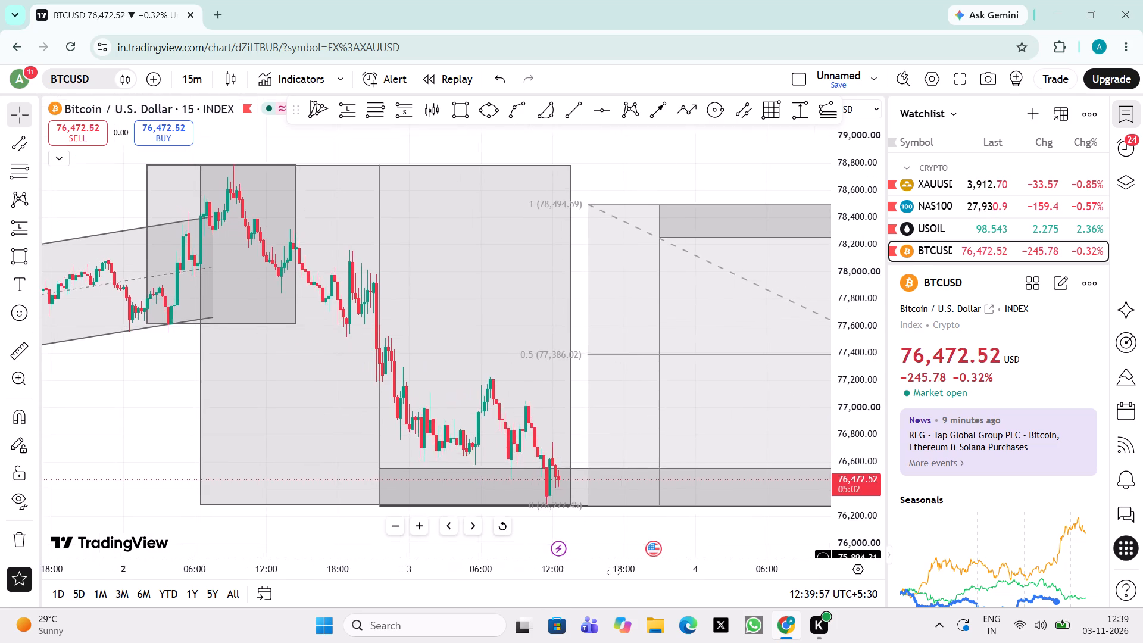
left_click_drag(613, 572, 611, 574)
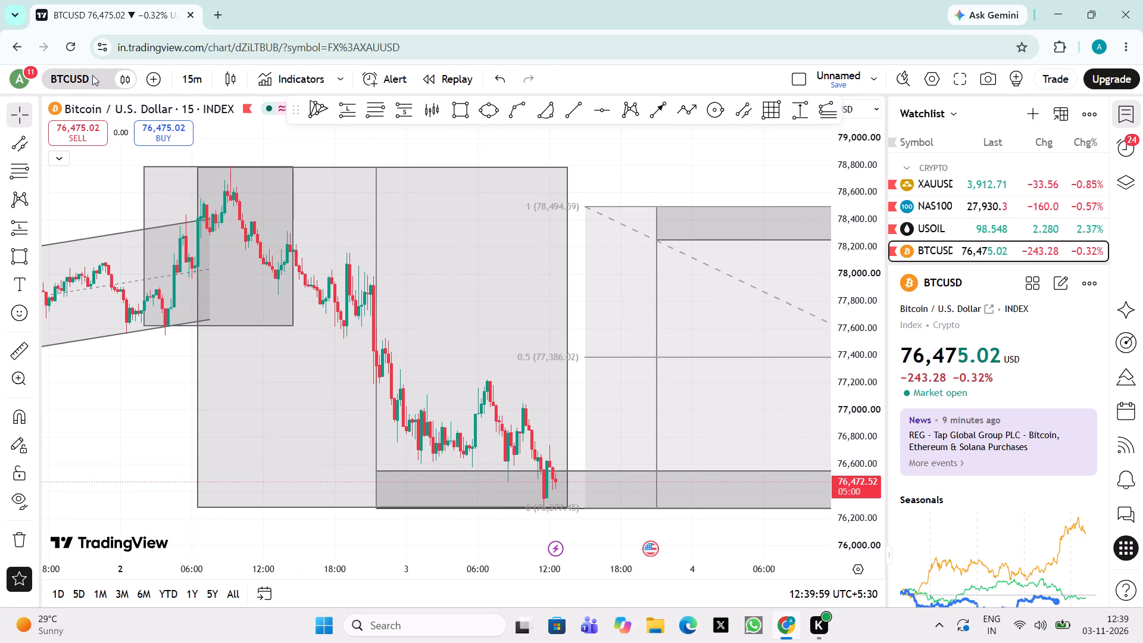
Switch the chart from BTCUSD to the NAS100 symbol in the watchlist.
left_click(92, 75)
key("BackSpace")
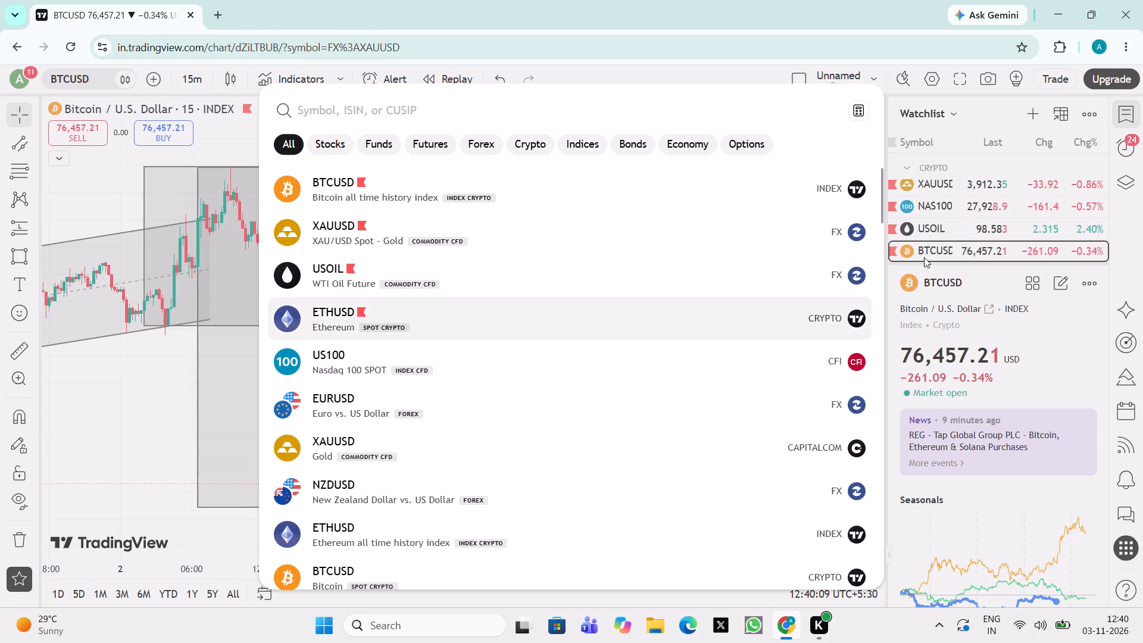
left_click(959, 209)
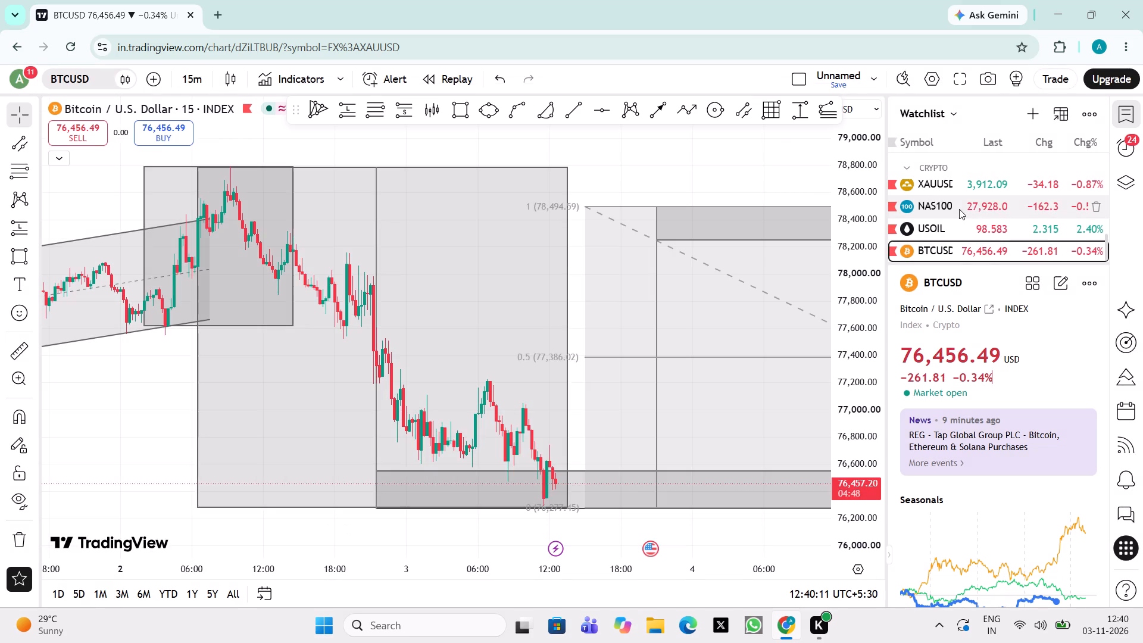
left_click(959, 209)
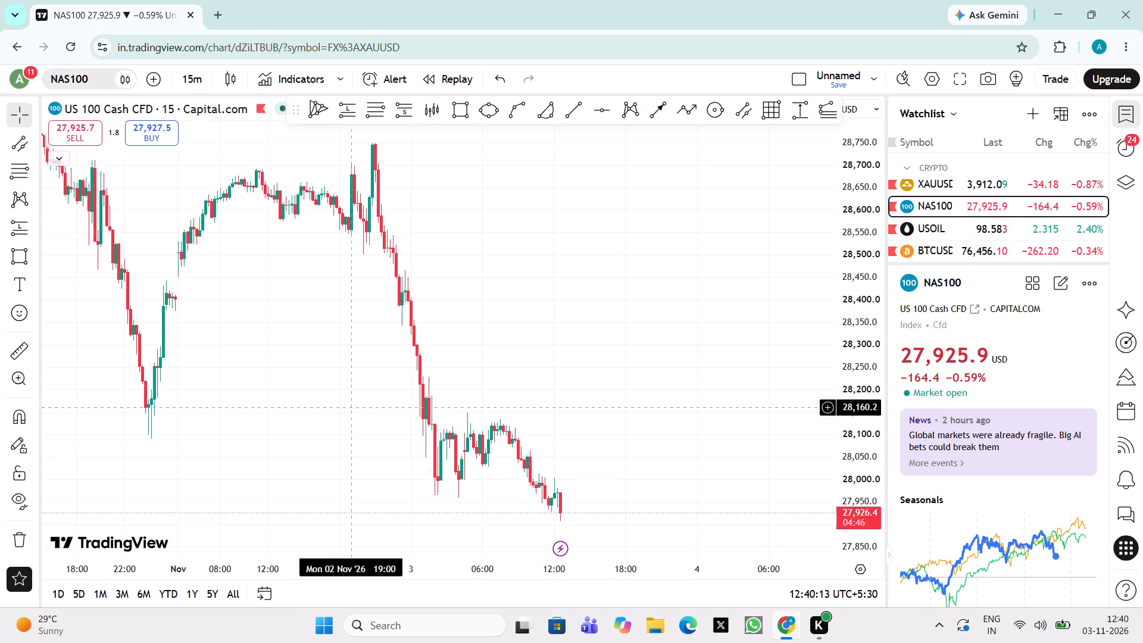
Examine NAS100's 15-minute price action and existing drawings between mid-October and 3 November.
left_click_drag(314, 372, 579, 327)
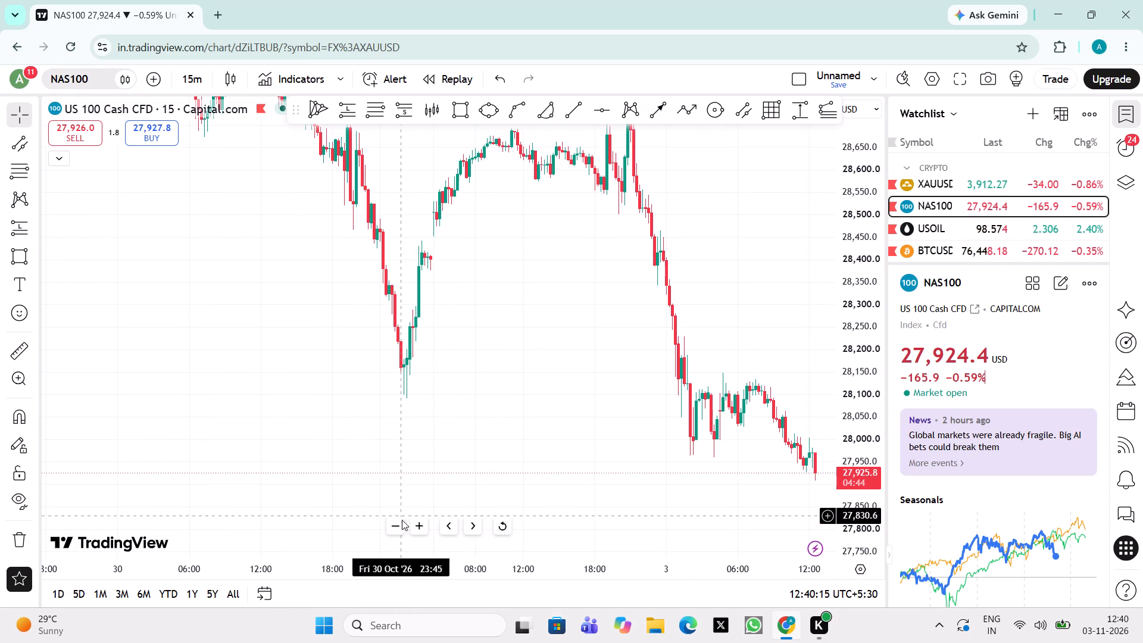
triple_click(400, 525)
double_click(400, 525)
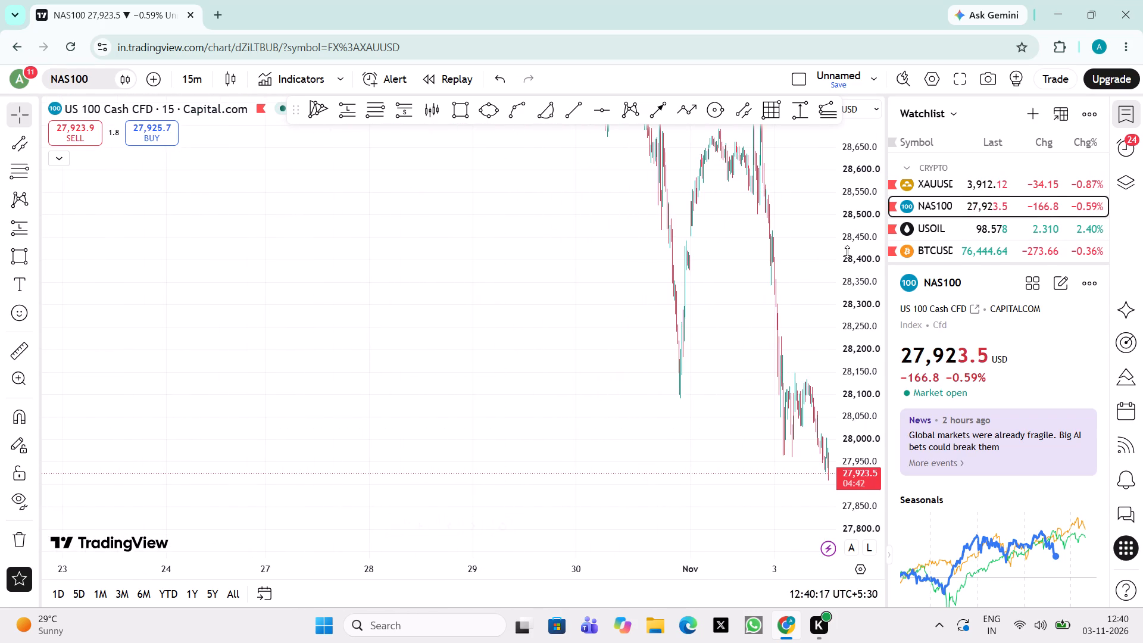
left_click_drag(846, 238, 825, 549)
left_click_drag(489, 464, 672, 451)
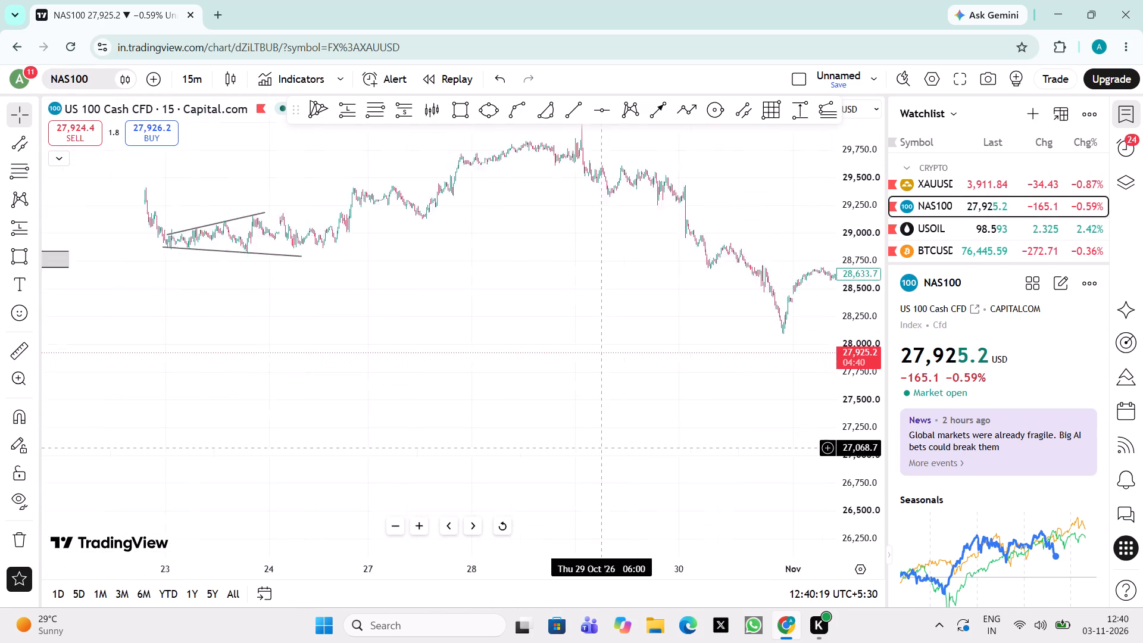
left_click_drag(672, 451, 822, 501)
left_click_drag(510, 467, 849, 471)
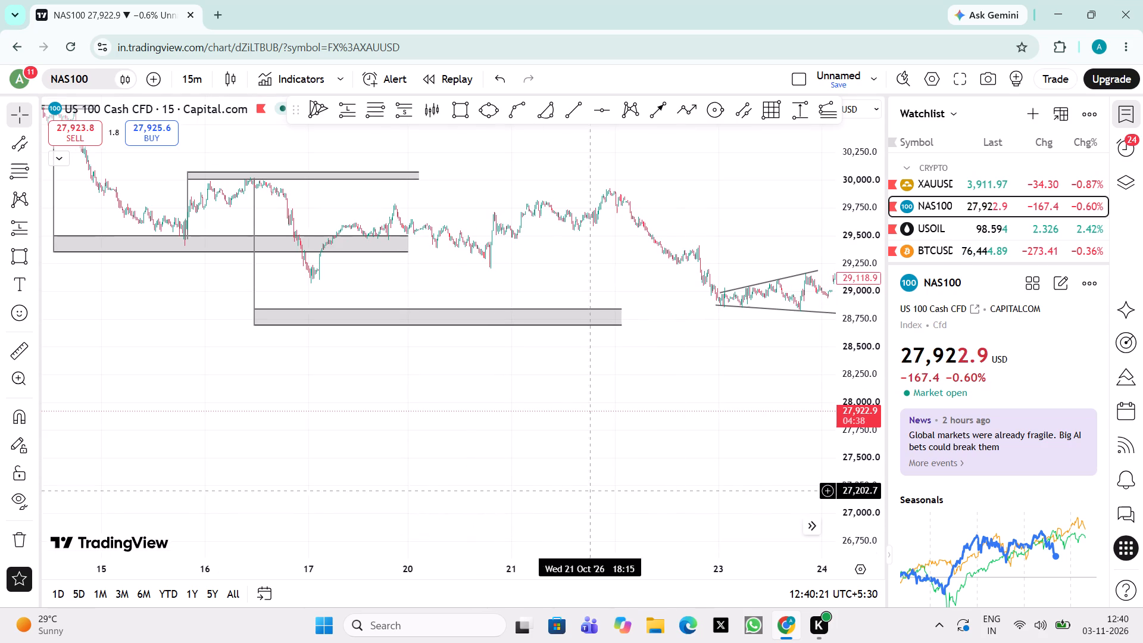
left_click_drag(487, 417, 138, 407)
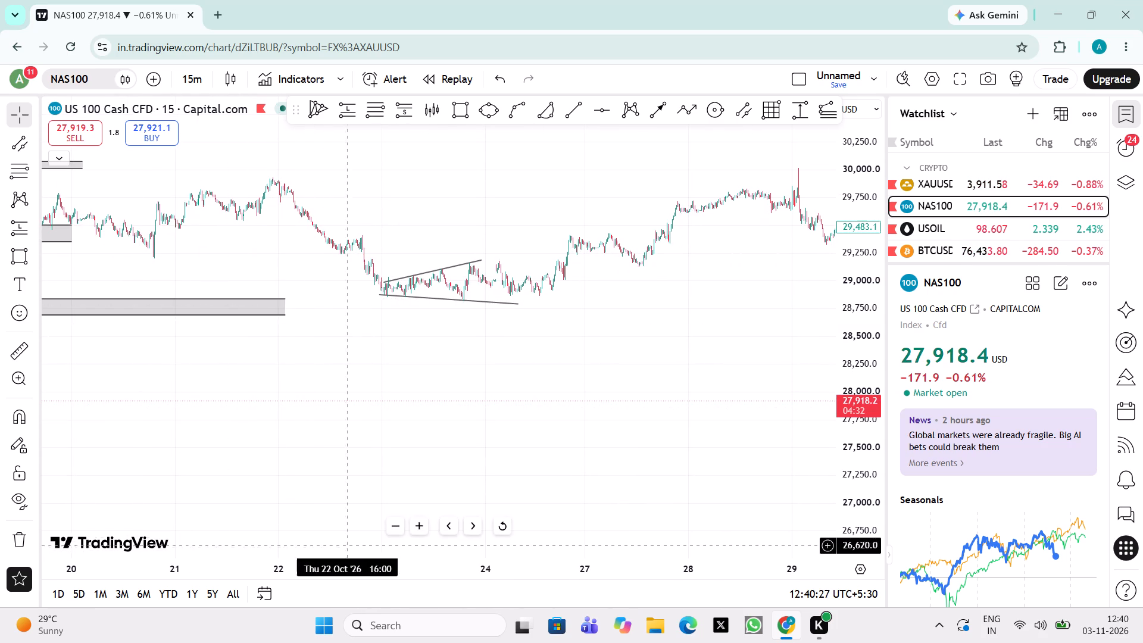
triple_click(395, 527)
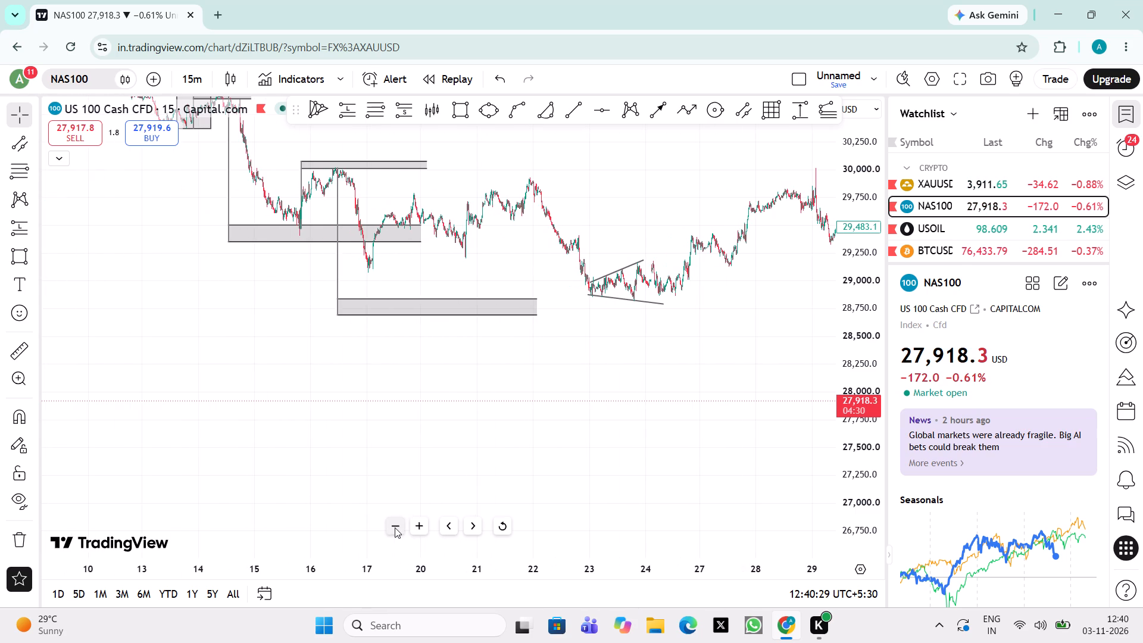
left_click_drag(470, 450, 168, 477)
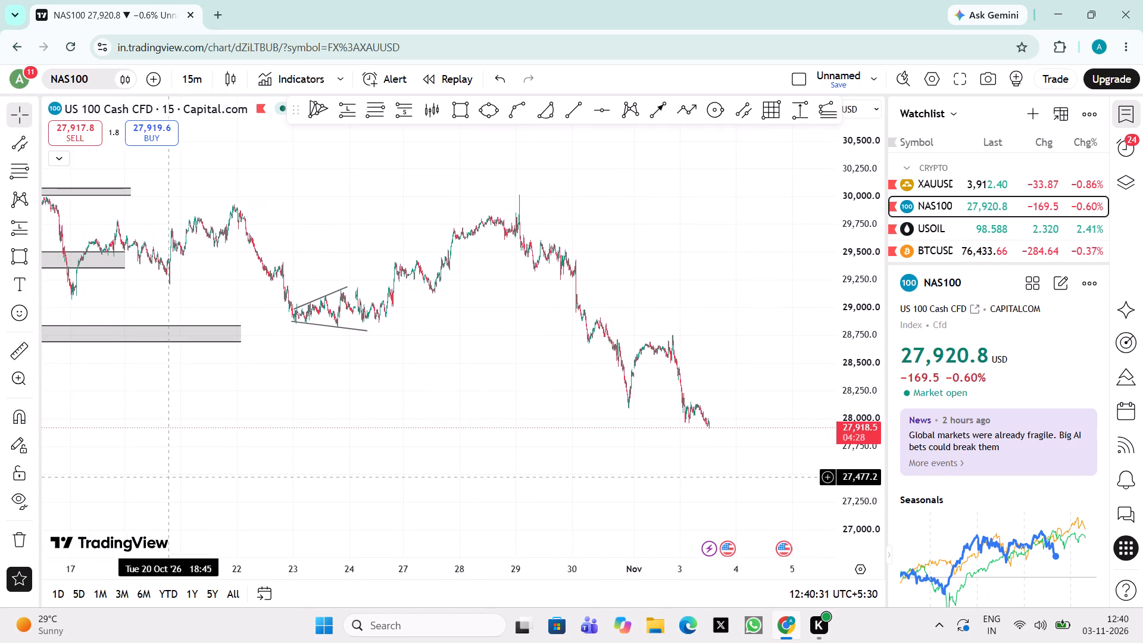
left_click_drag(168, 477, 168, 479)
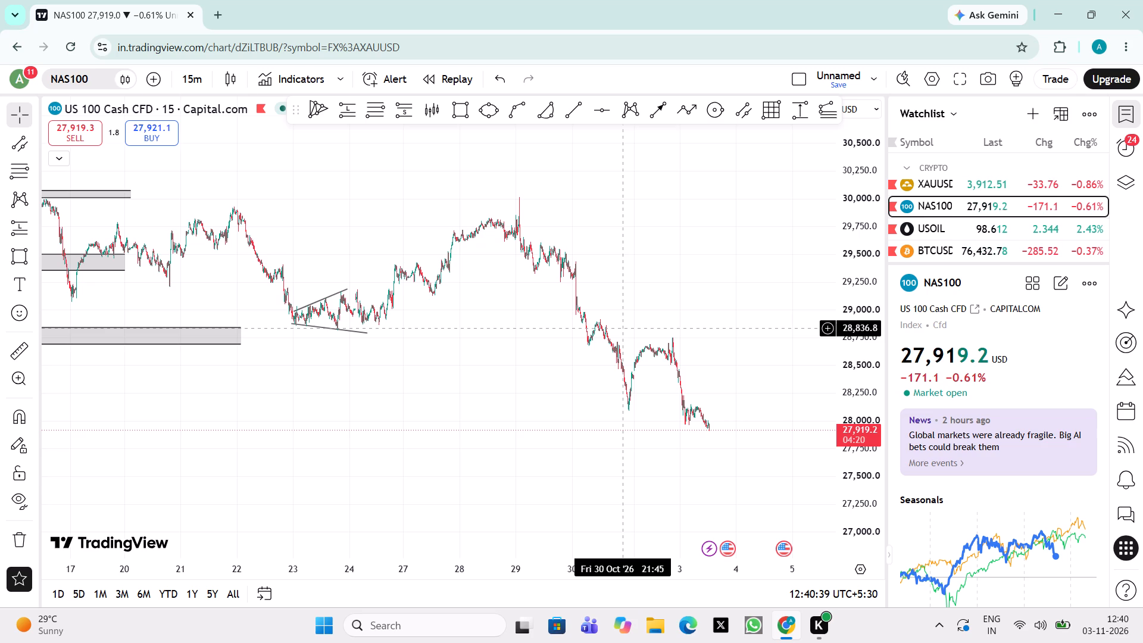
Remove all the old rectangles, Gann boxes and trend lines from the NAS100 chart.
left_click(386, 395)
scroll(386, 395, "right", 2)
left_click_drag(323, 414, 379, 404)
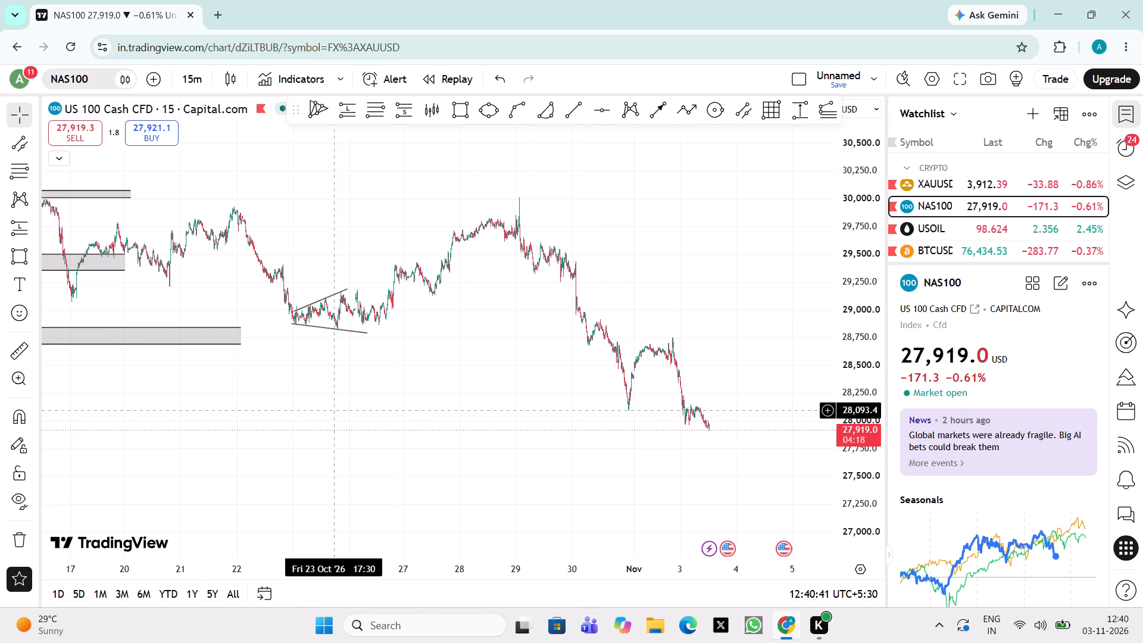
left_click_drag(379, 404, 323, 430)
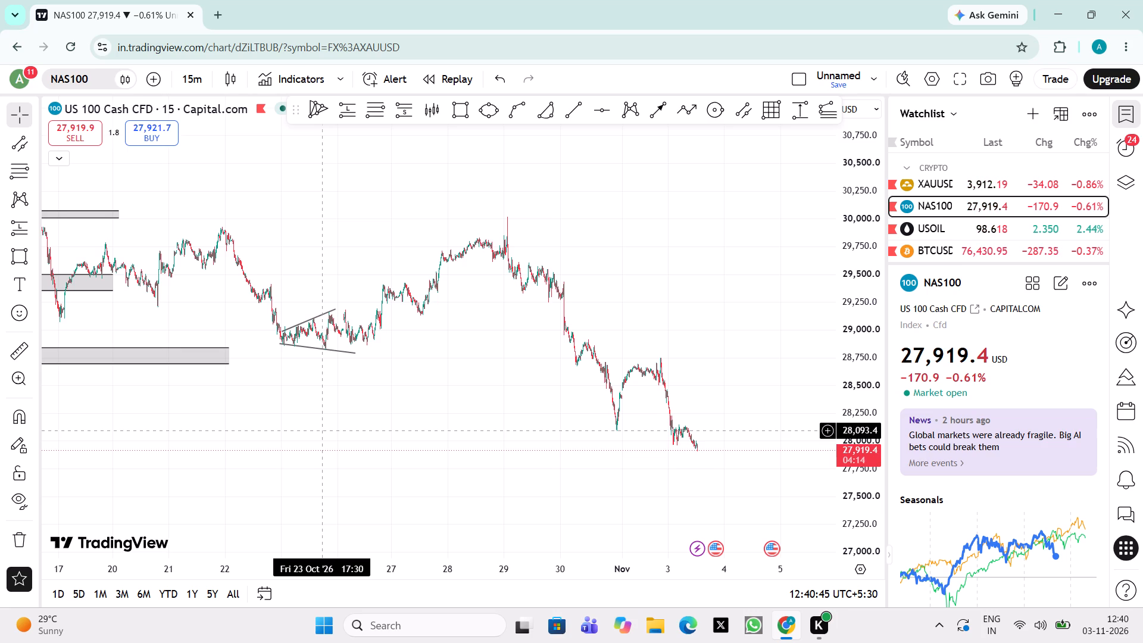
left_click_drag(323, 430, 338, 431)
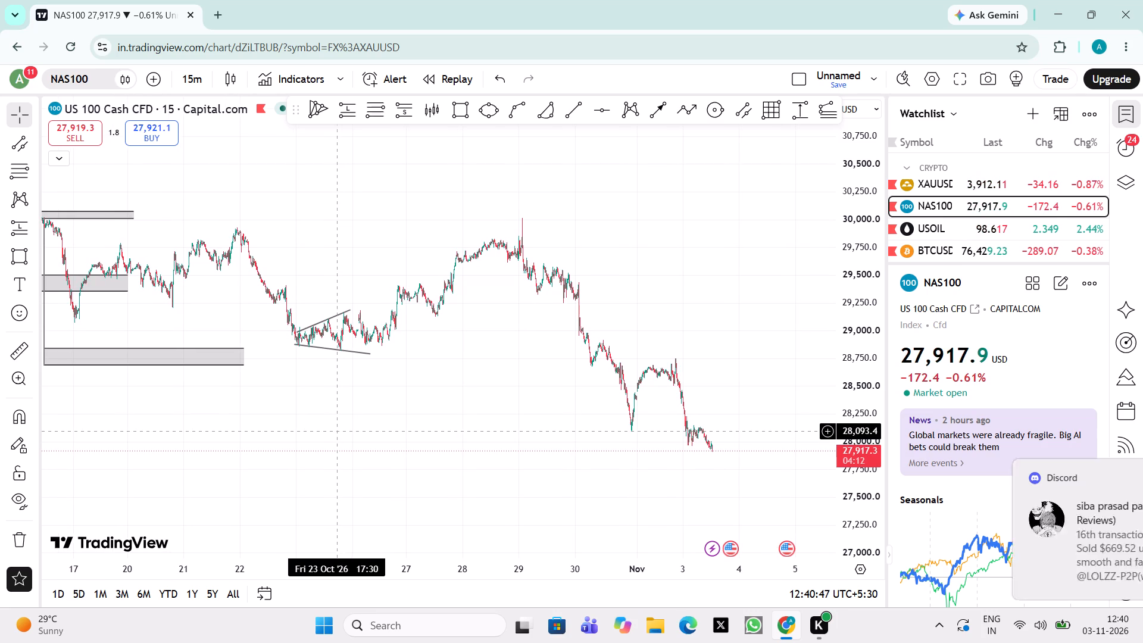
left_click_drag(338, 431, 524, 492)
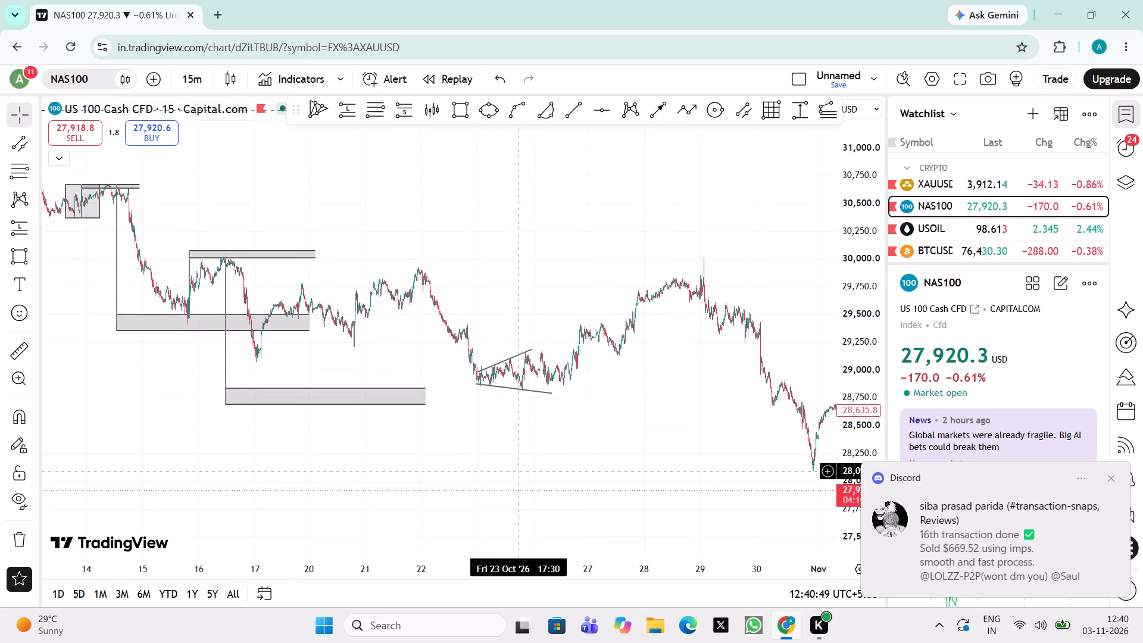
left_click_drag(524, 492, 527, 497)
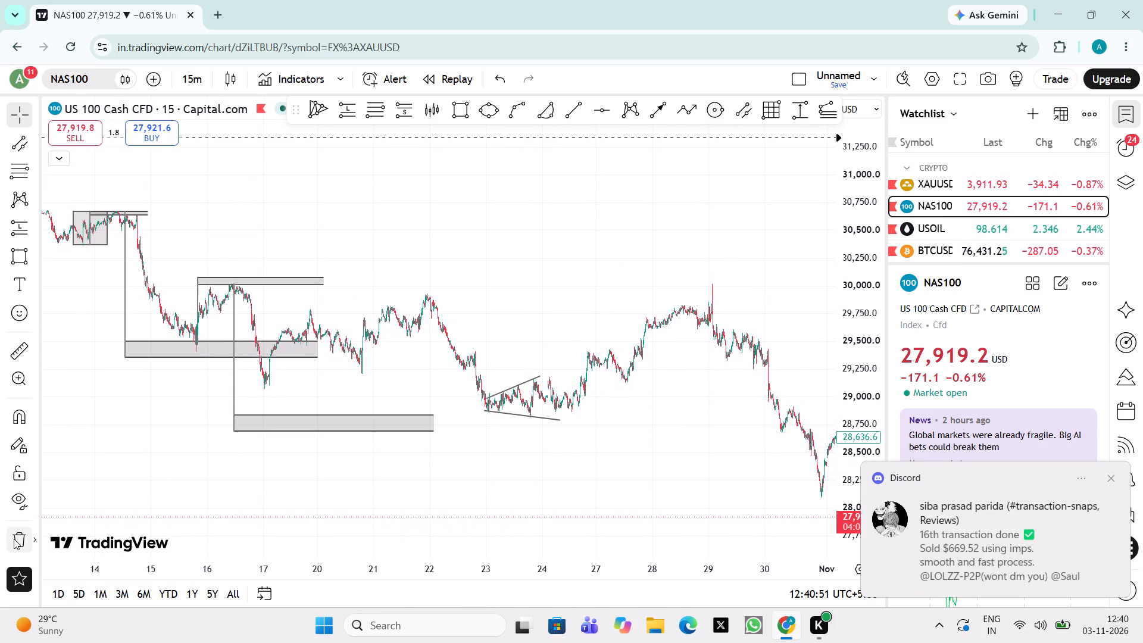
left_click(13, 538)
left_click(115, 516)
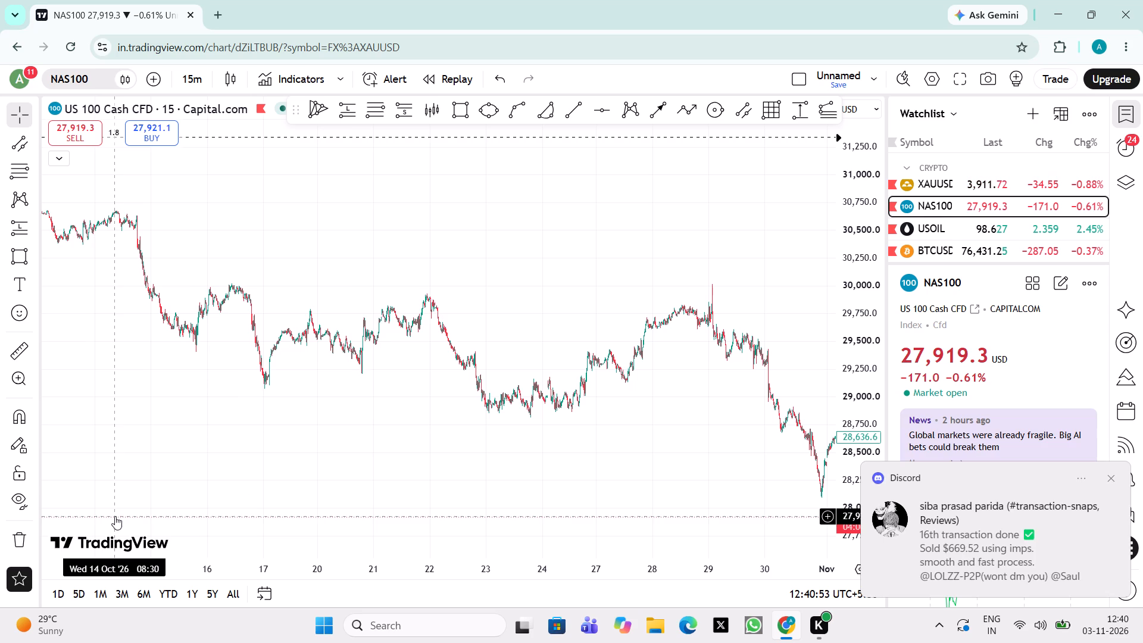
Delete the NAS100 Crossing 31,336.5 price alert from the chart.
left_click_drag(353, 416, 155, 501)
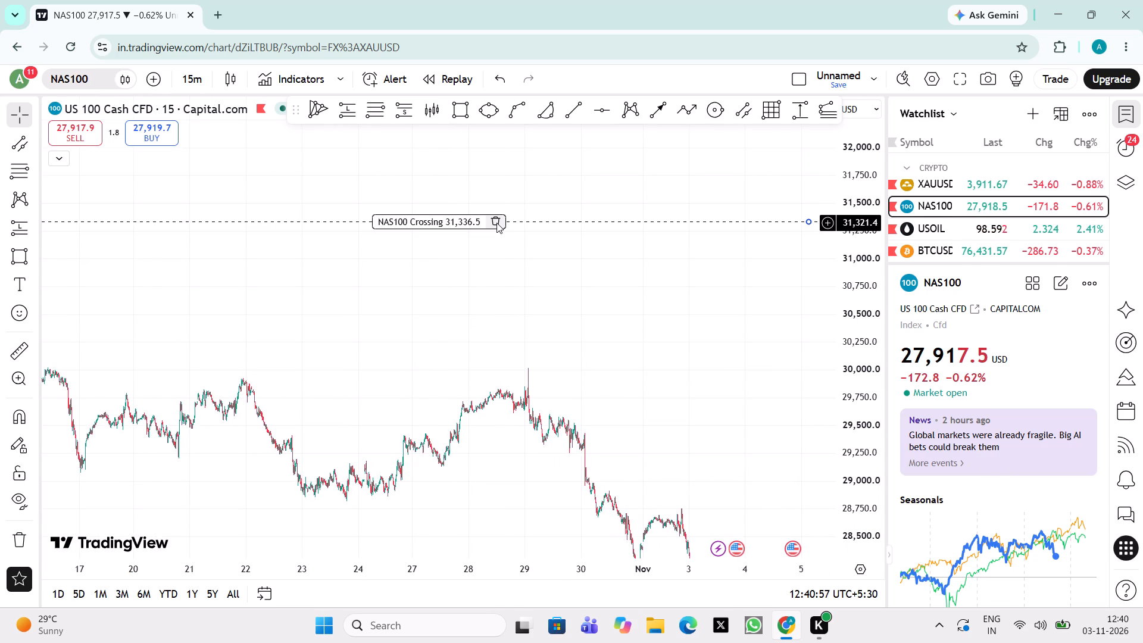
left_click(496, 223)
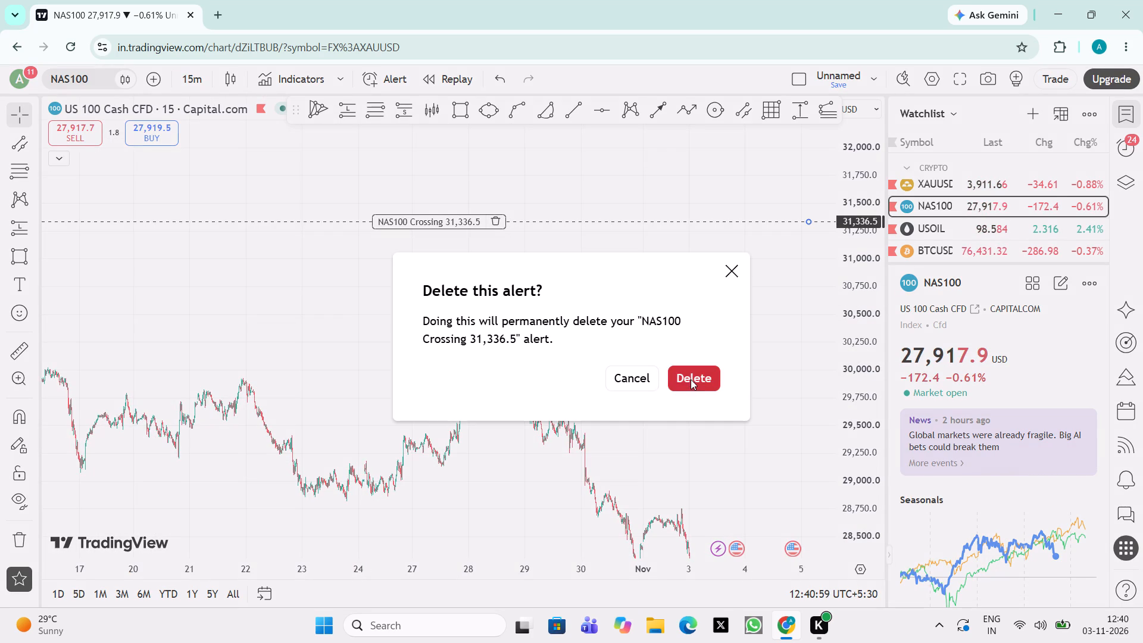
left_click(691, 380)
Draw a rectangle over the 2–3 November decline, from about 28,748 at 20:45 down to about 27,958 at 07:30.
left_click_drag(313, 348, 330, 348)
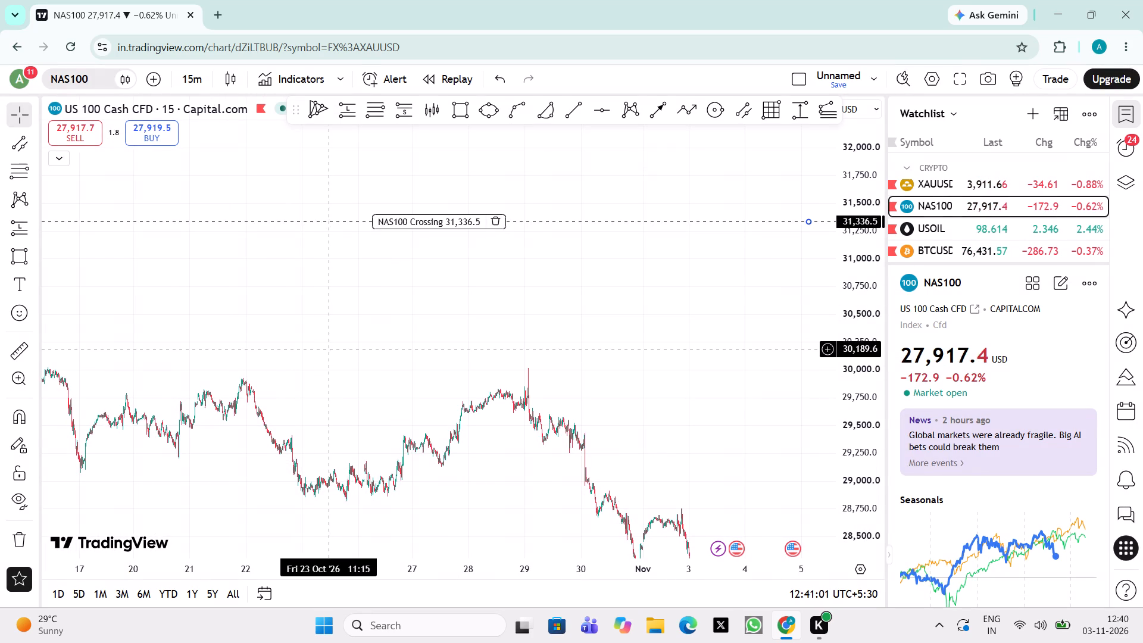
left_click_drag(330, 348, 310, 354)
left_click_drag(310, 354, 866, 280)
left_click_drag(631, 352, 363, 339)
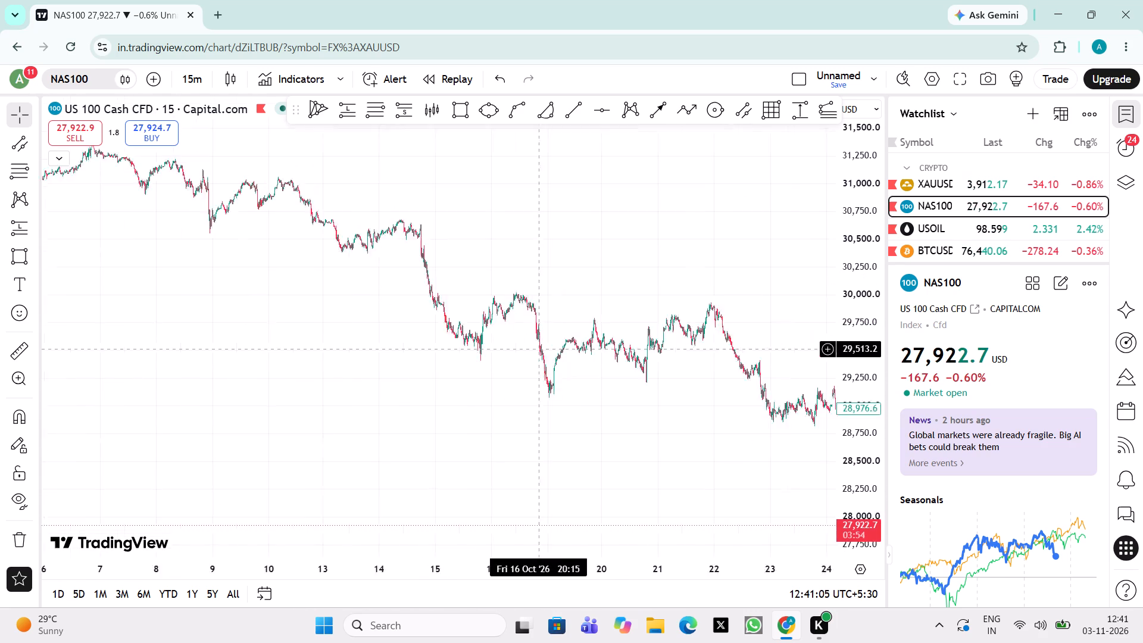
left_click_drag(363, 339, 87, 373)
left_click_drag(421, 424, 88, 363)
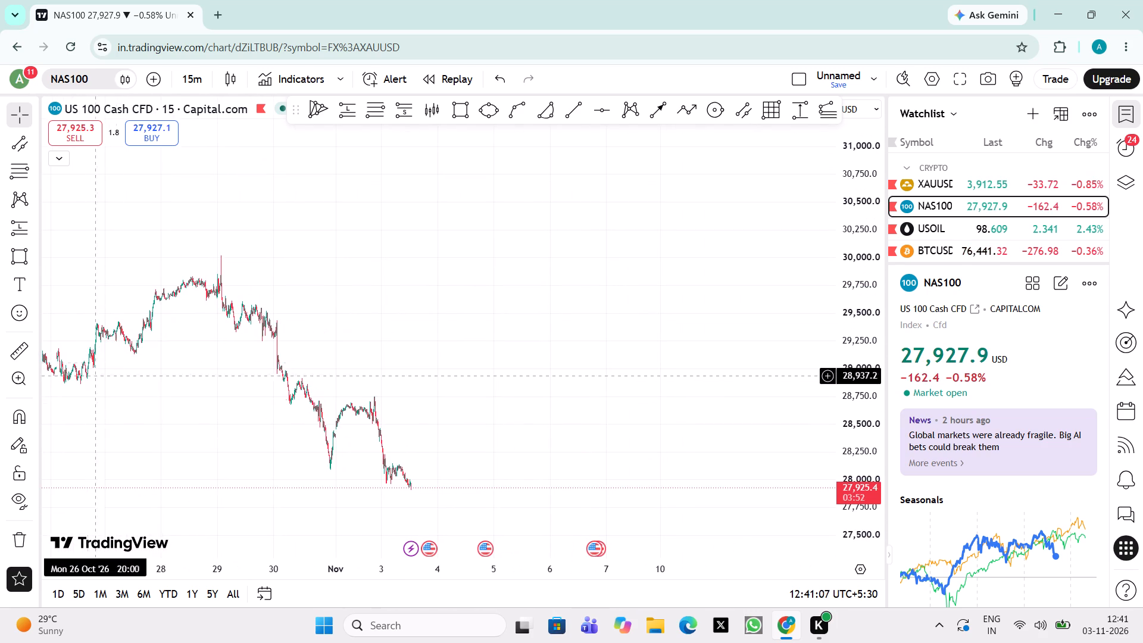
left_click(511, 529)
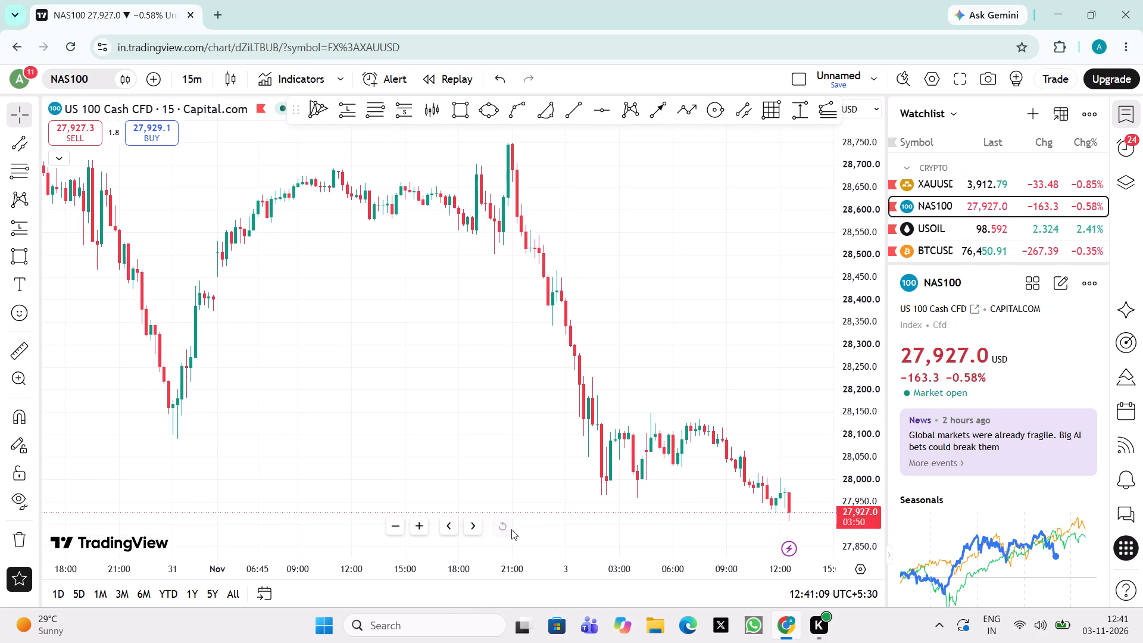
left_click_drag(472, 437, 265, 417)
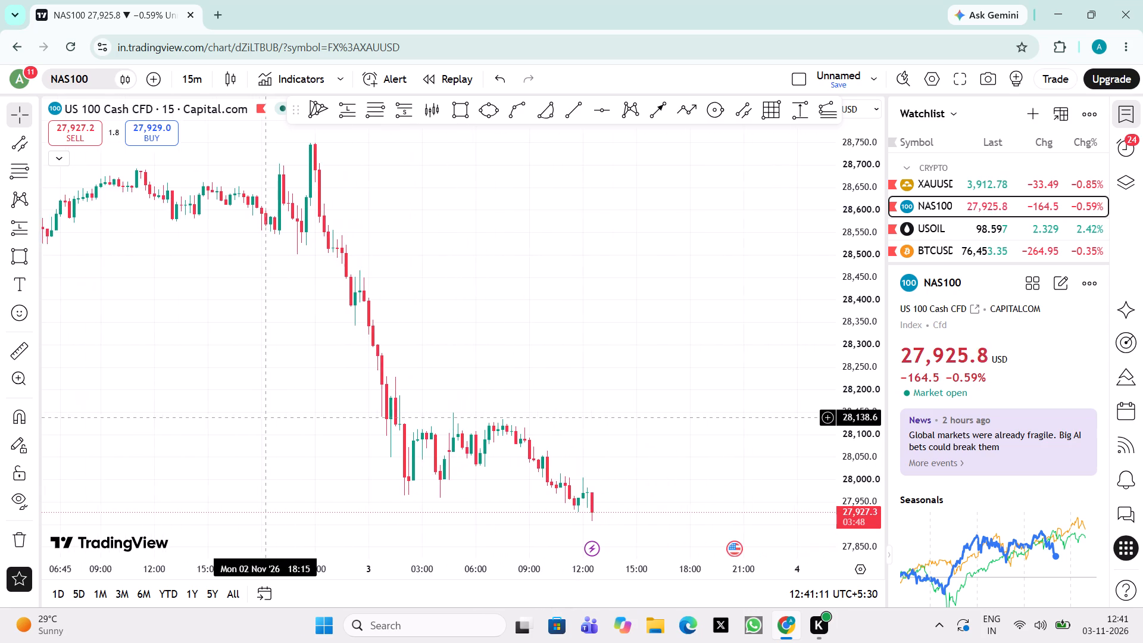
left_click_drag(265, 417, 480, 409)
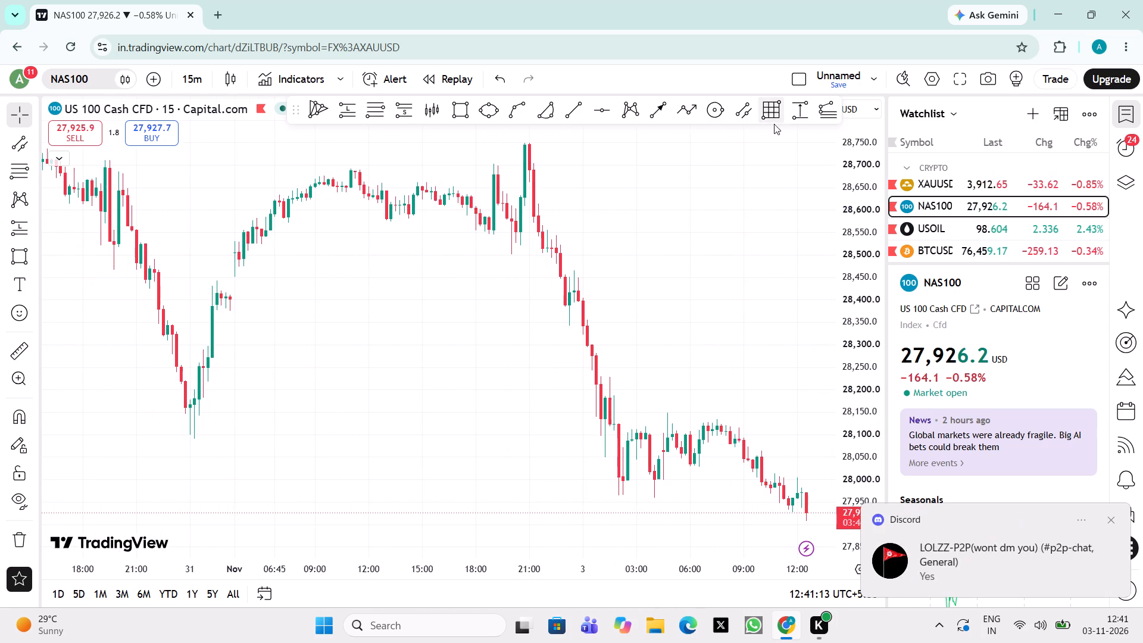
left_click(469, 114)
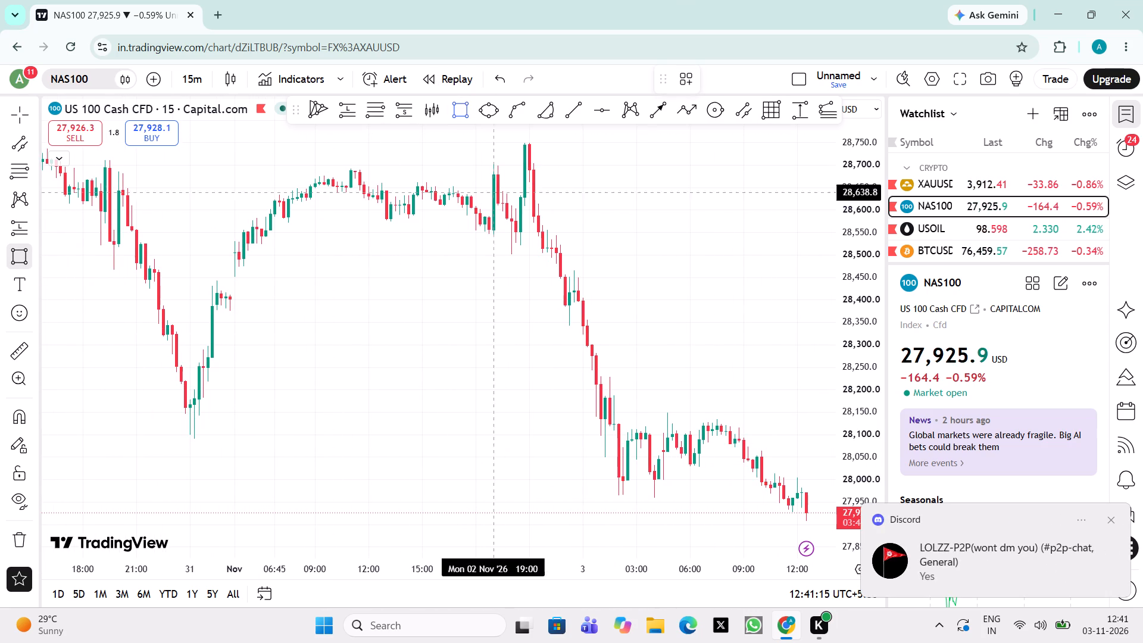
left_click_drag(524, 143, 618, 424)
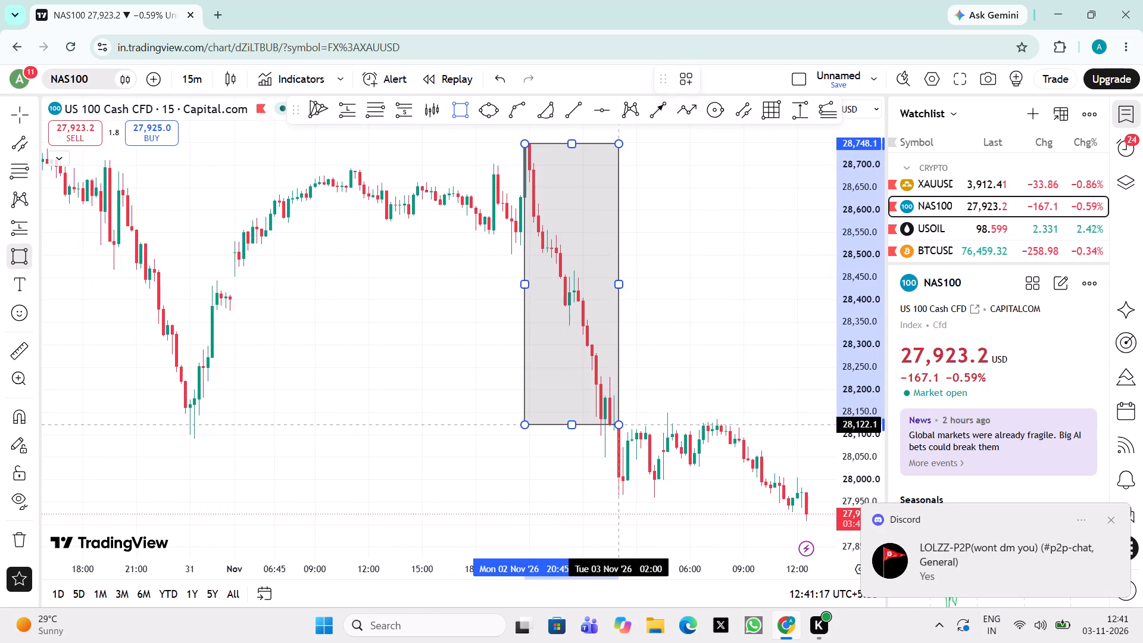
left_click(715, 498)
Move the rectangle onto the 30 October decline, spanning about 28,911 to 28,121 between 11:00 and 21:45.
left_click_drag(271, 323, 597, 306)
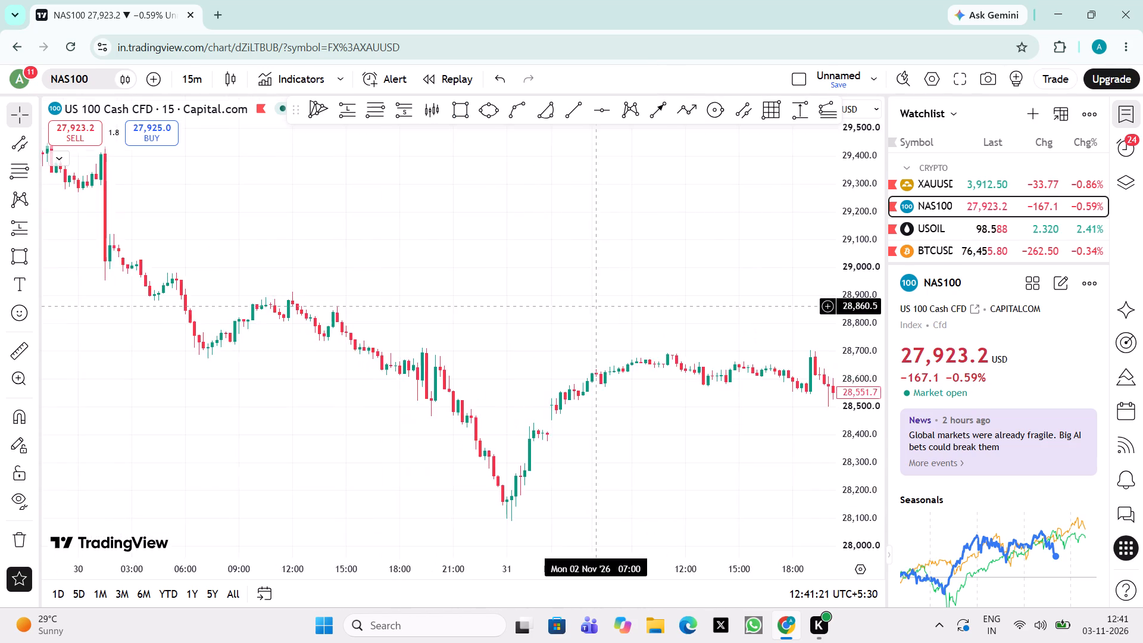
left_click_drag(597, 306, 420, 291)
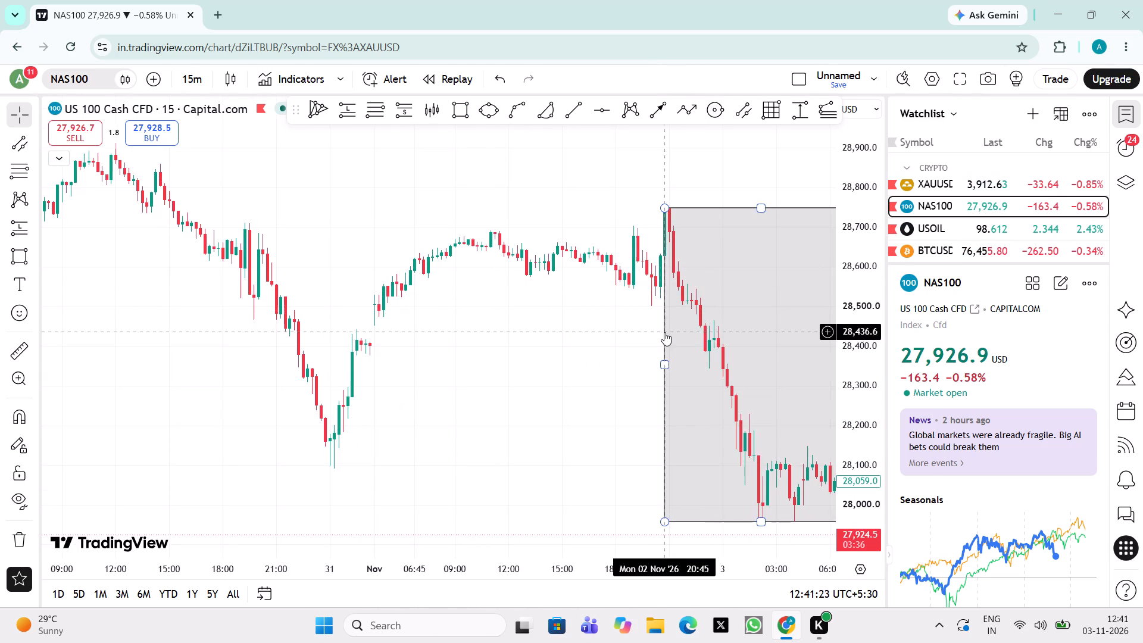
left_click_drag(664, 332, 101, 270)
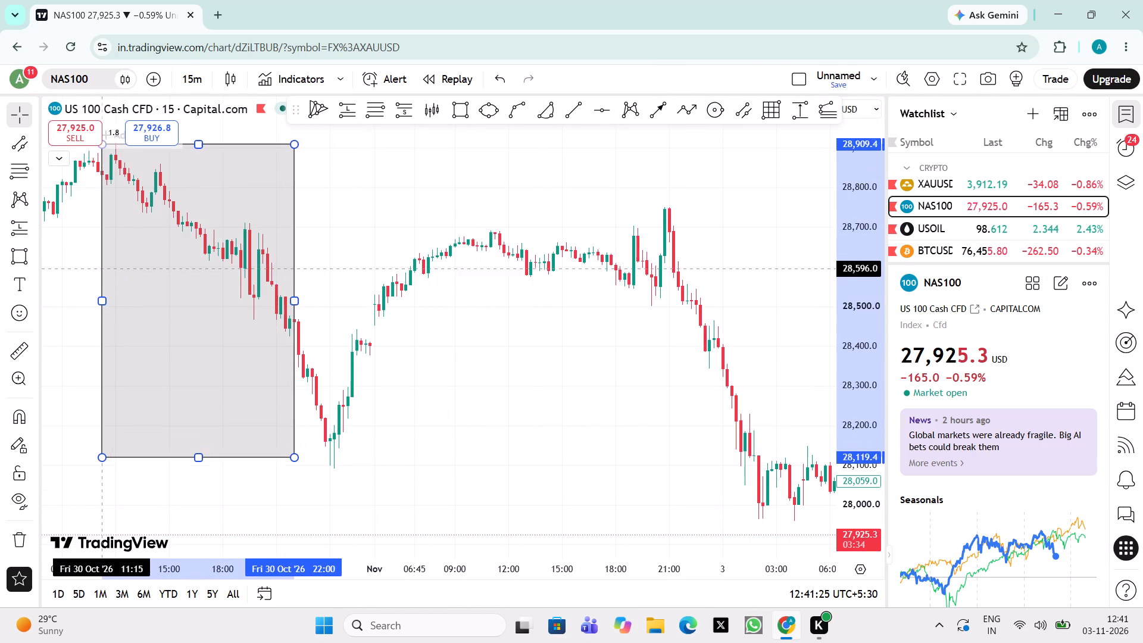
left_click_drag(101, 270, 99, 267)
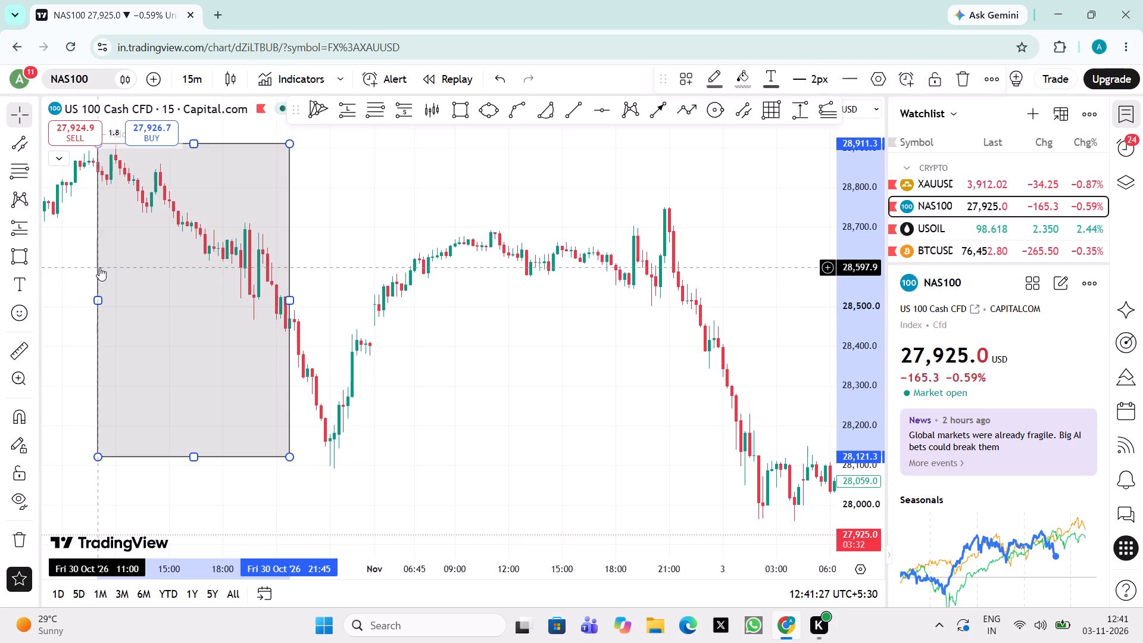
Examine NAS100's price swings before and after the rectangle, between 27 October and 3 November.
left_click_drag(305, 362, 601, 417)
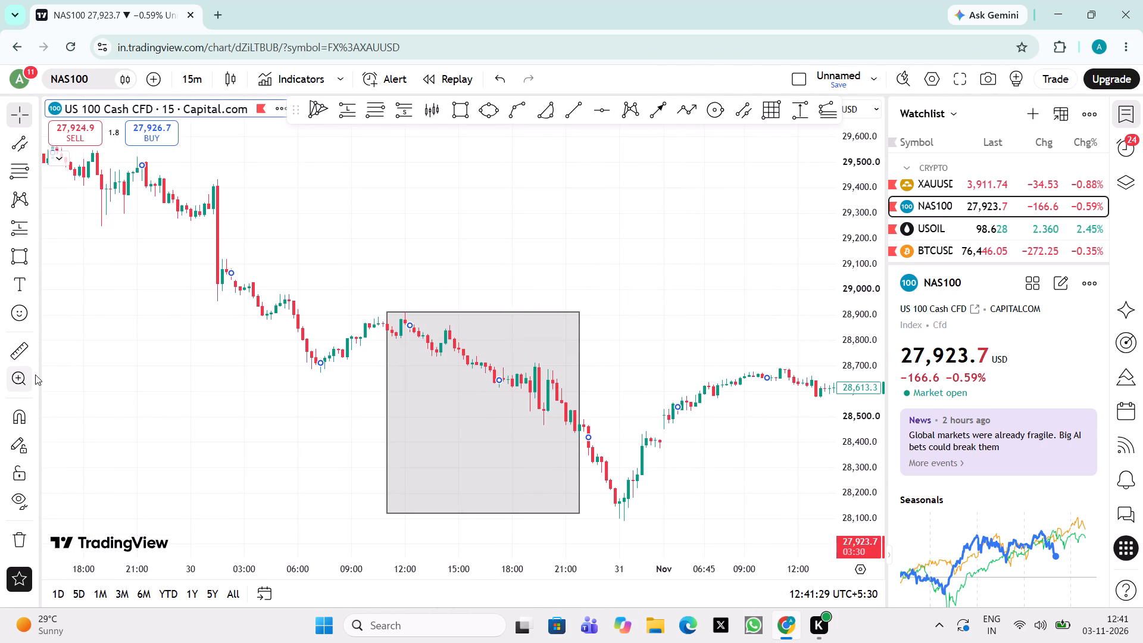
left_click_drag(36, 375, 216, 402)
left_click_drag(216, 402, 436, 426)
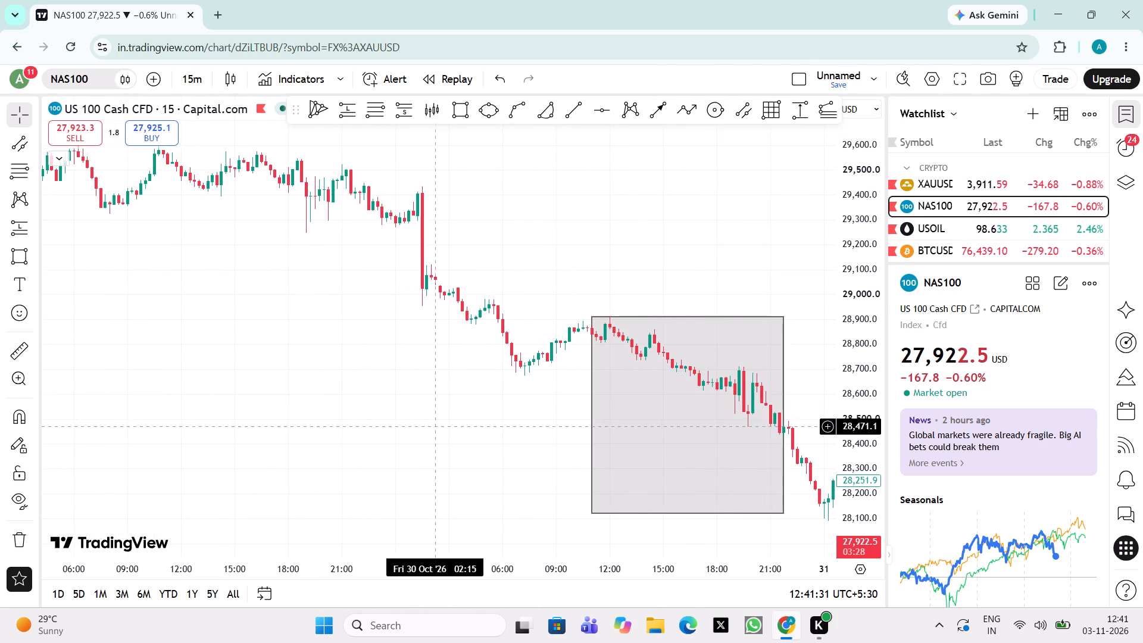
double_click(391, 527)
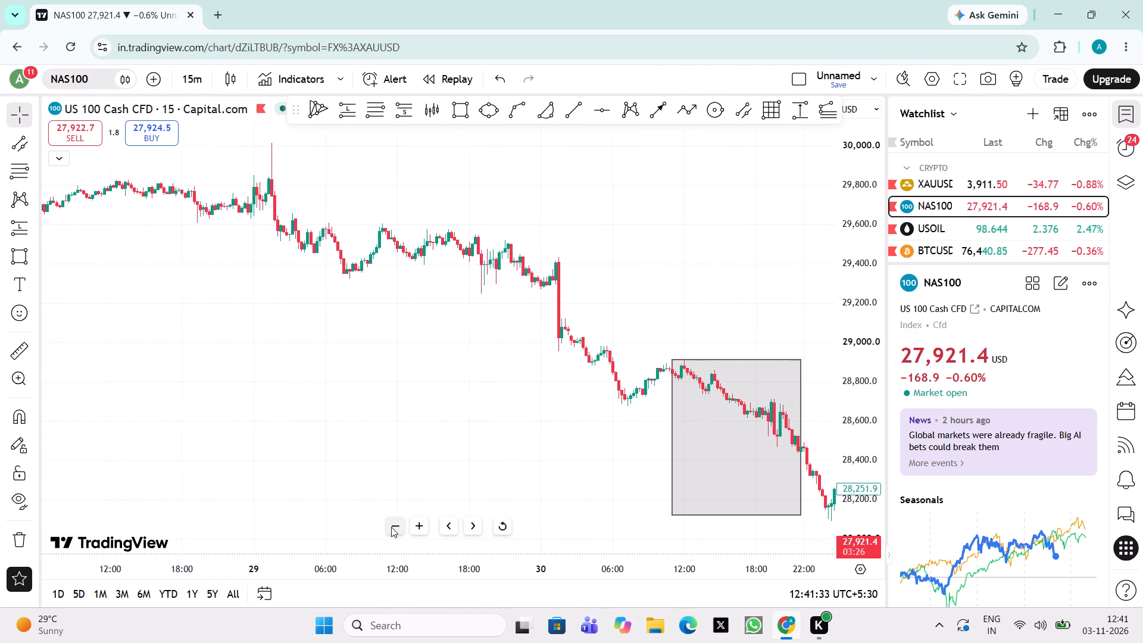
left_click_drag(524, 445, 160, 370)
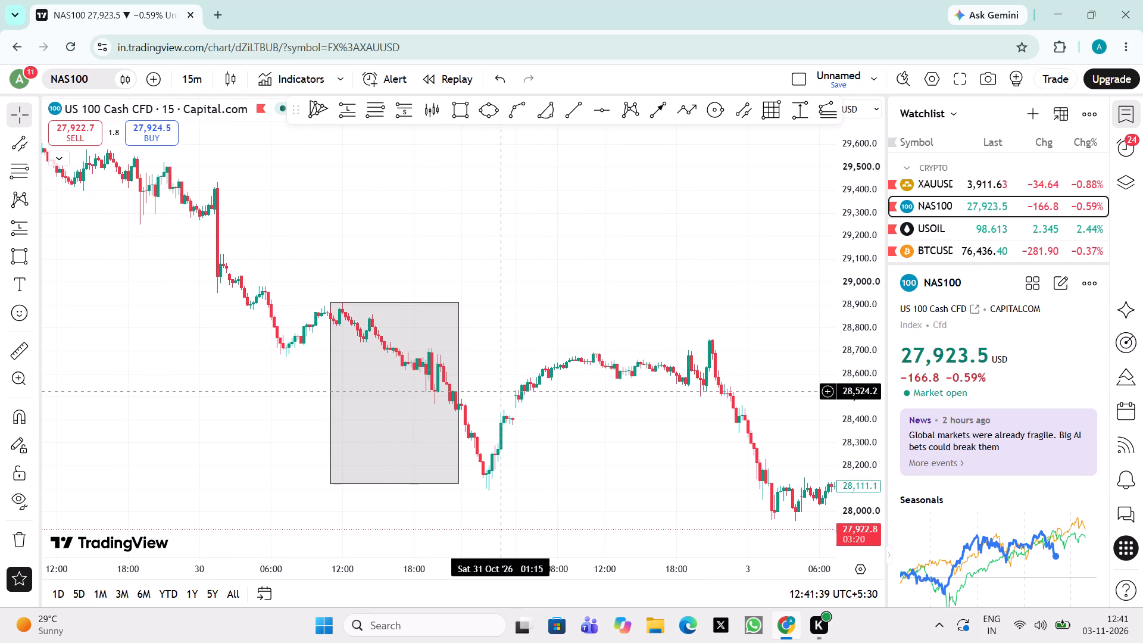
left_click_drag(550, 407, 293, 380)
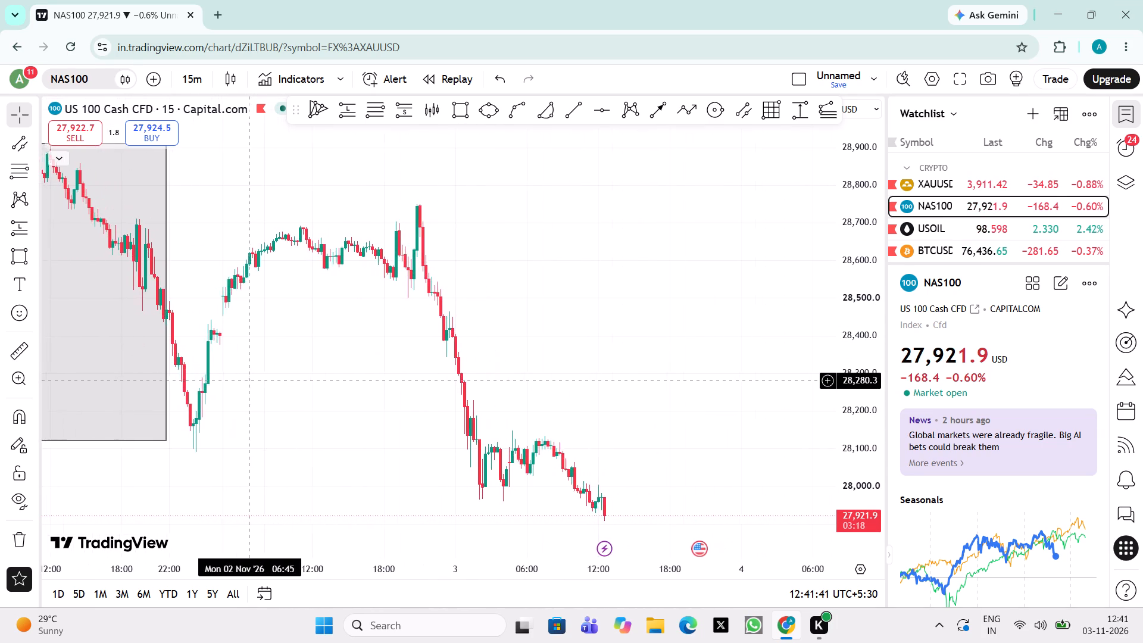
left_click_drag(293, 380, 318, 380)
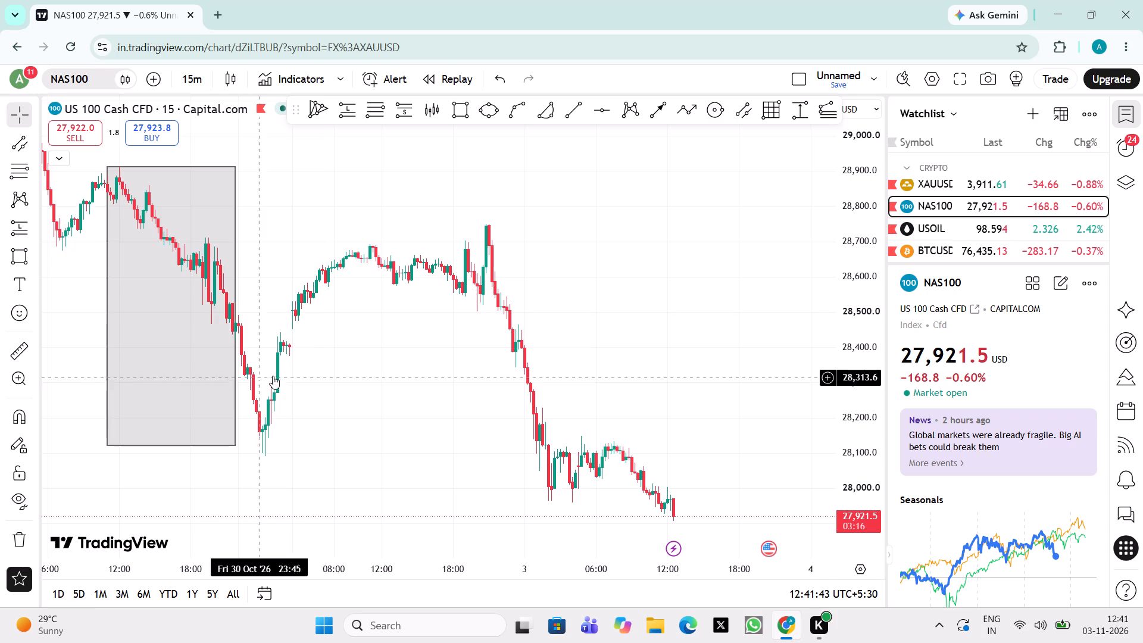
left_click_drag(320, 385, 644, 372)
left_click_drag(242, 358, 460, 367)
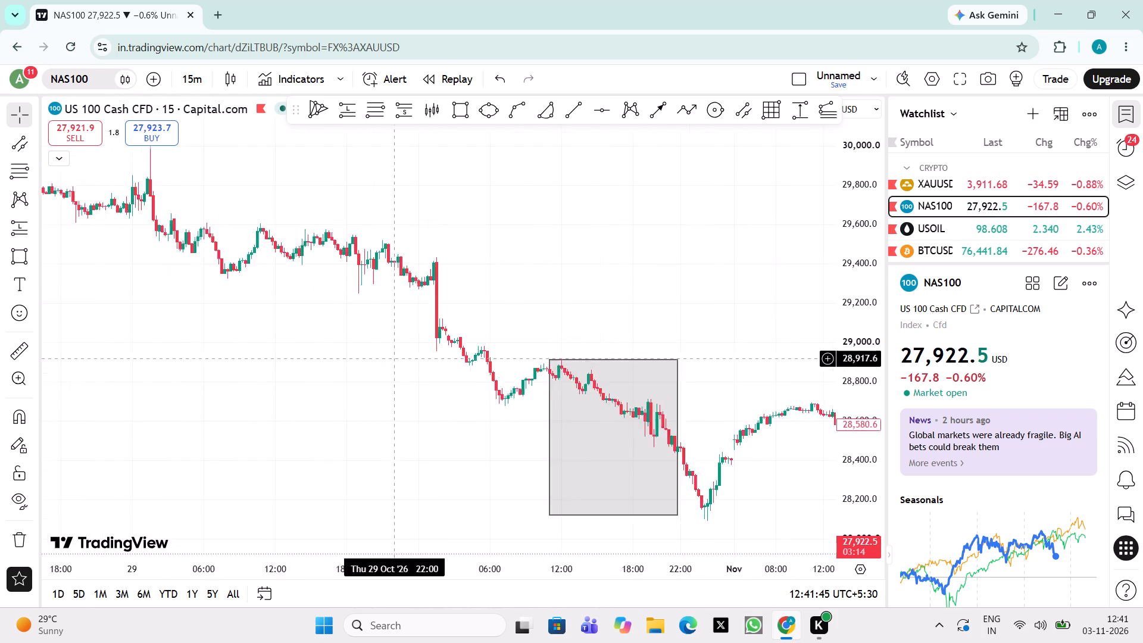
left_click_drag(460, 367, 490, 376)
left_click_drag(303, 376, 510, 395)
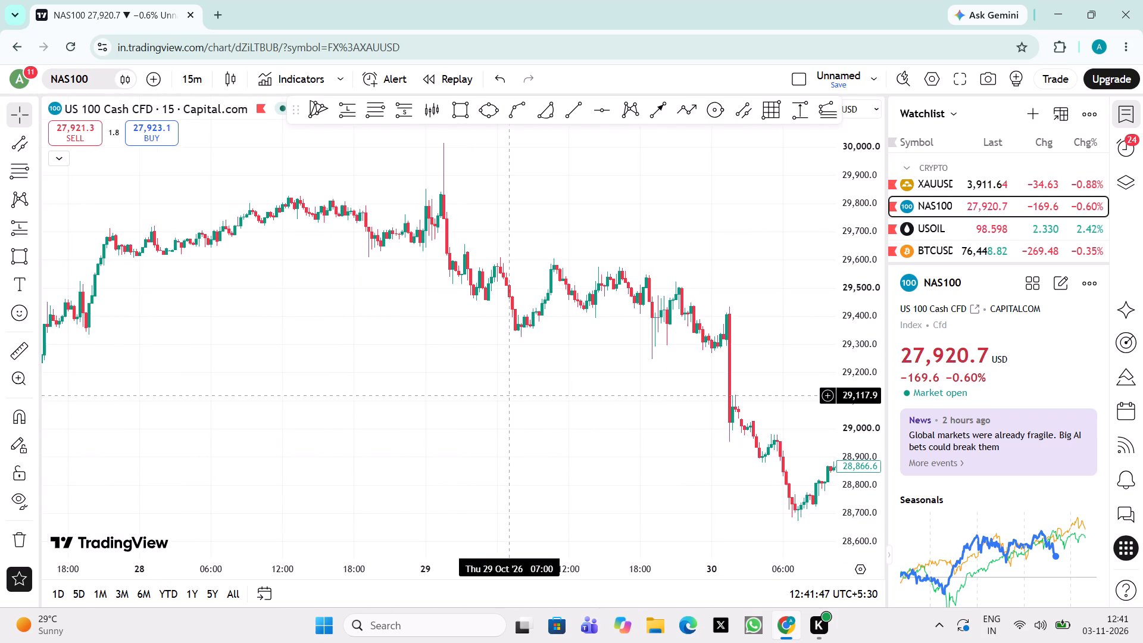
left_click_drag(341, 391, 510, 391)
left_click(510, 391)
left_click_drag(510, 391, 367, 360)
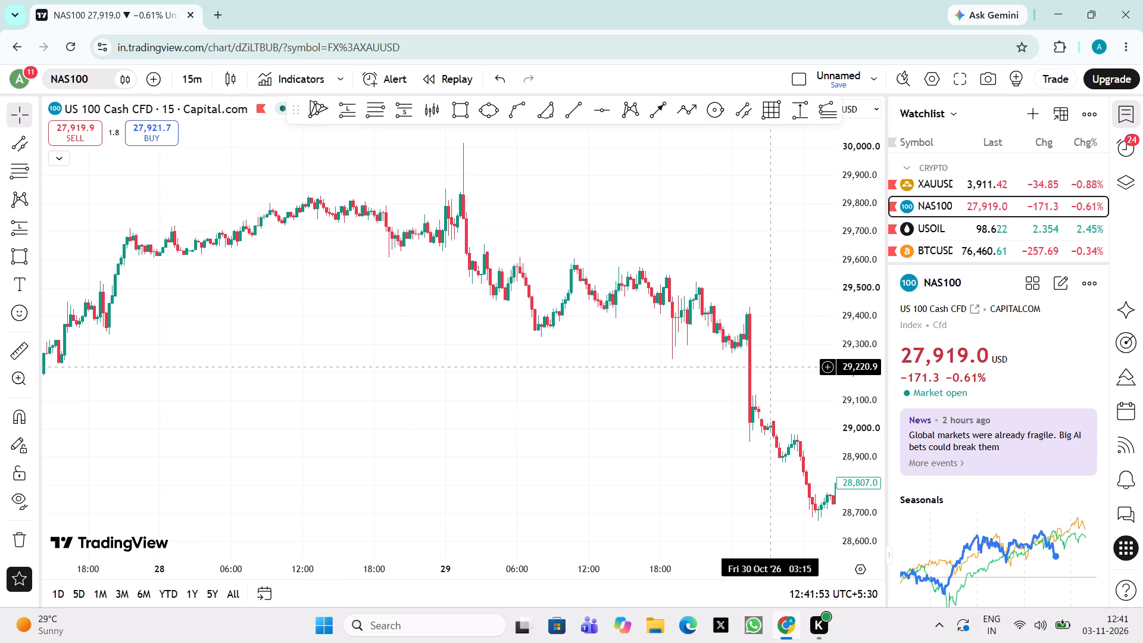
left_click_drag(485, 434, 736, 433)
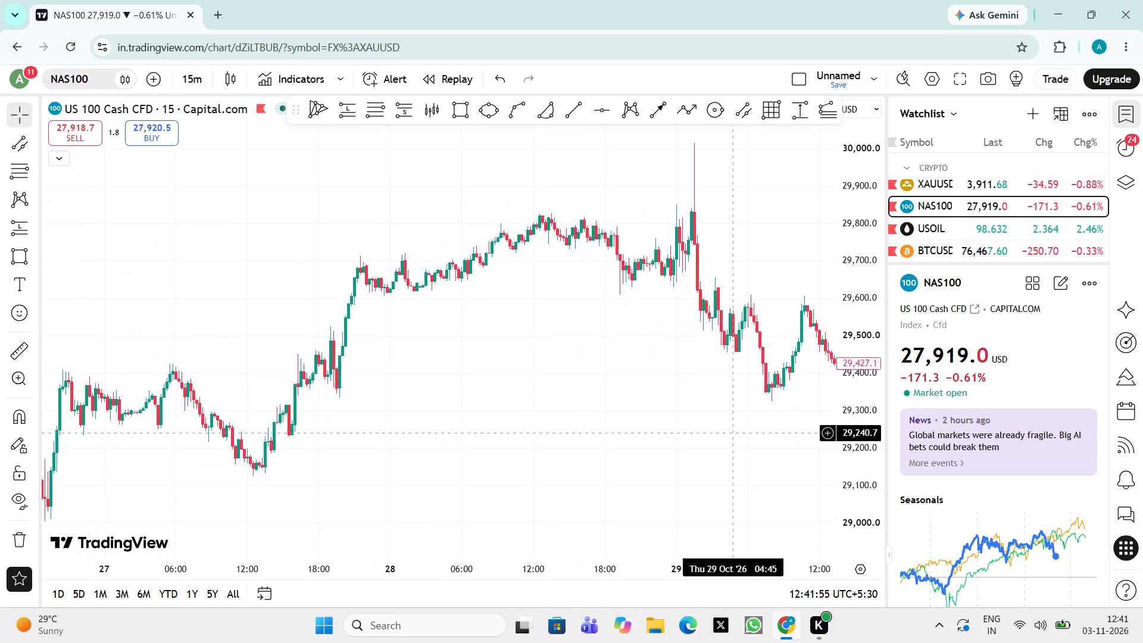
left_click_drag(736, 433, 383, 403)
left_click_drag(562, 429, 324, 382)
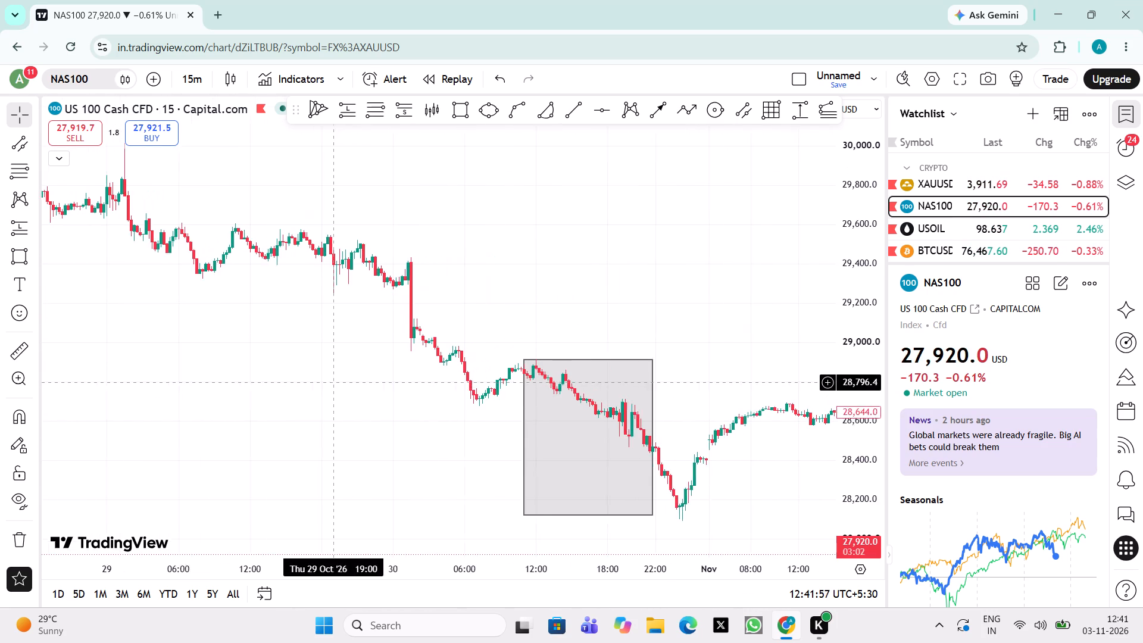
left_click_drag(324, 382, 320, 383)
Compare the rectangle against both declines and place it on the 2–3 November one, about 28,744 to 27,954, from 20:00 to 06:45.
left_click_drag(708, 349, 316, 307)
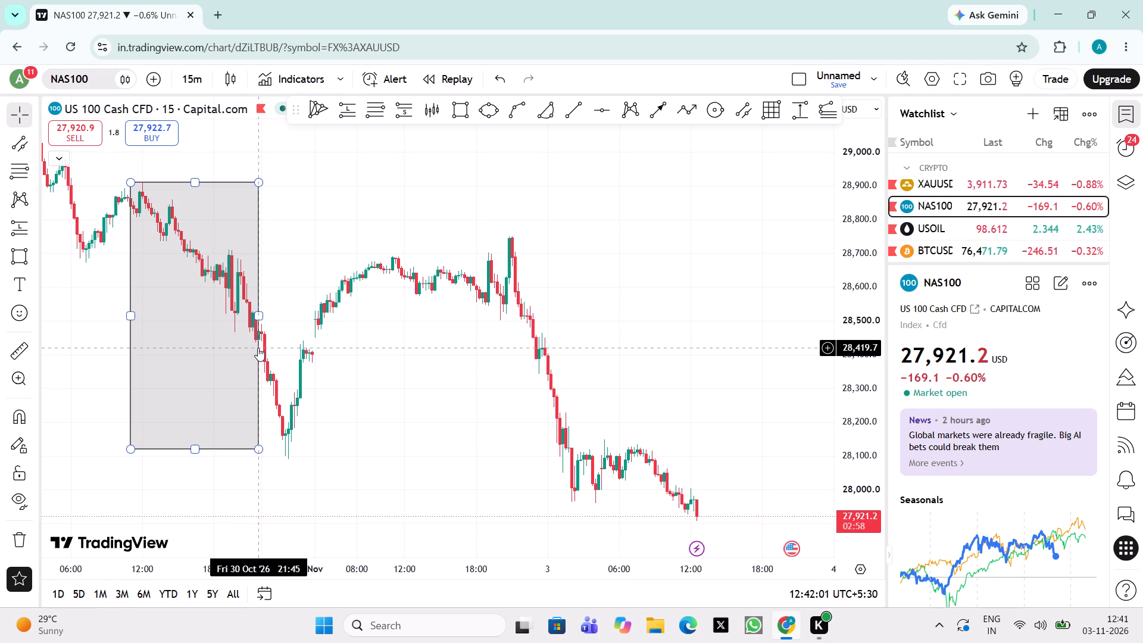
left_click_drag(258, 348, 621, 405)
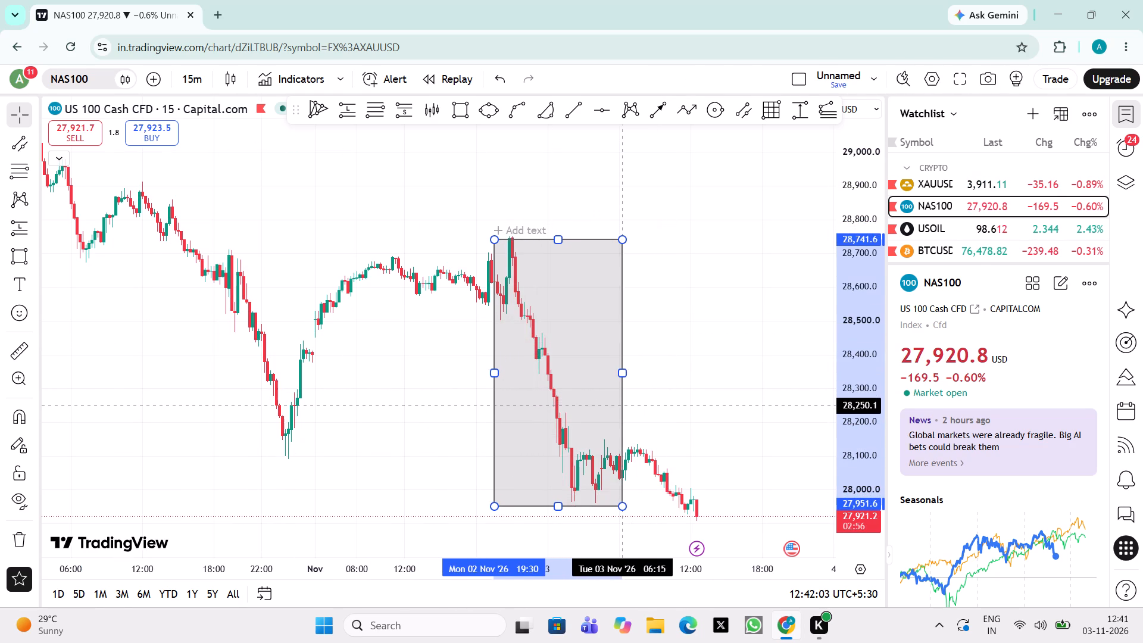
left_click_drag(621, 405, 620, 402)
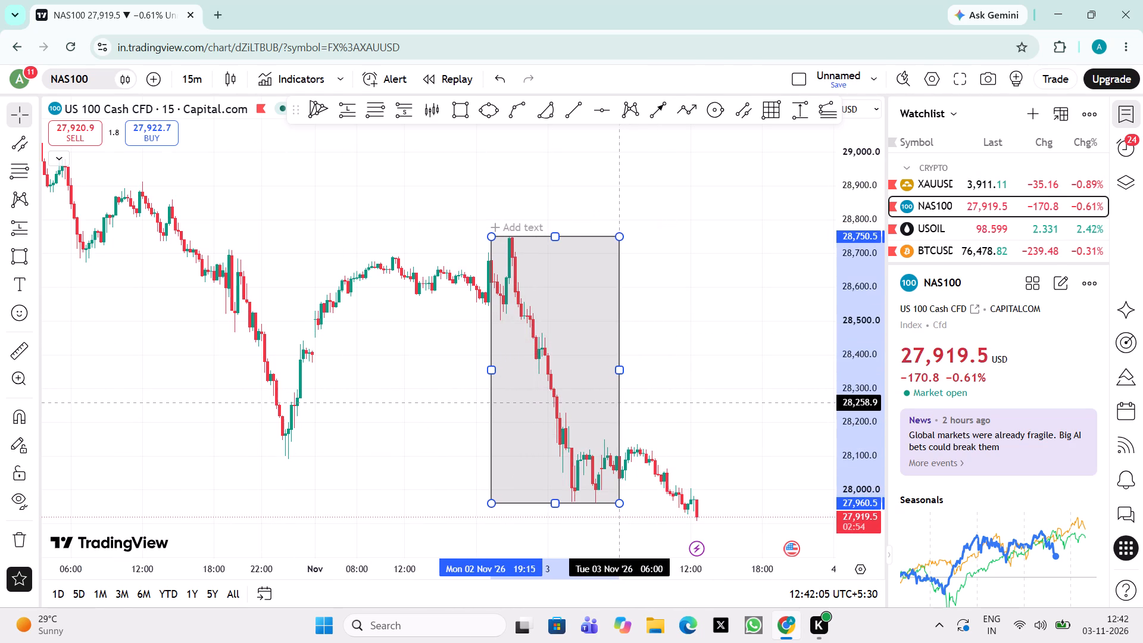
left_click_drag(620, 402, 243, 352)
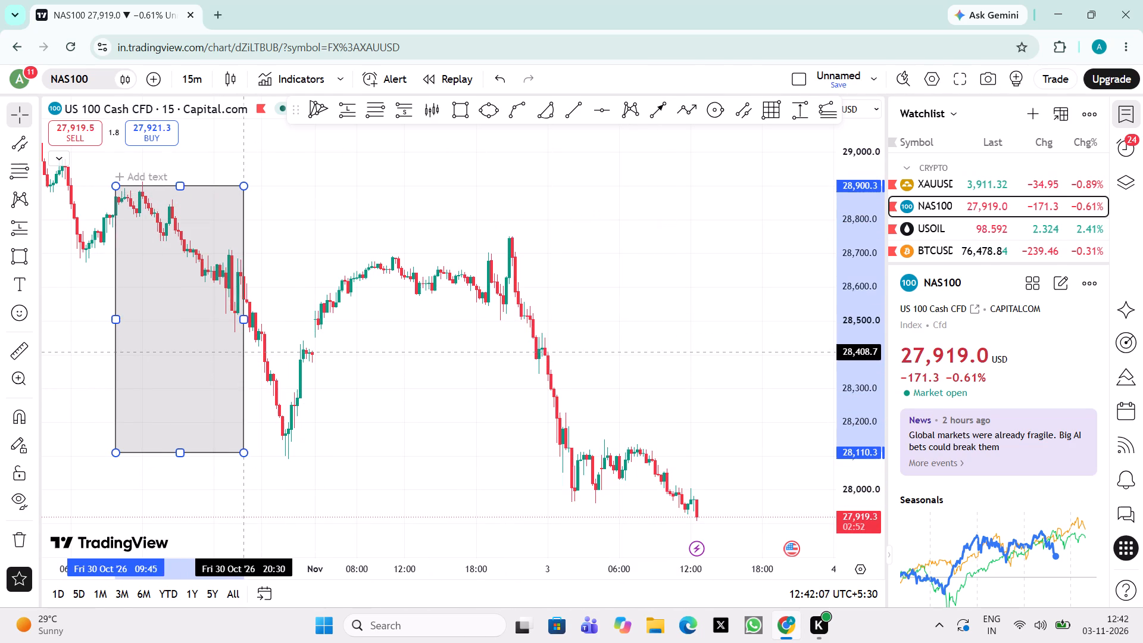
left_click_drag(243, 352, 258, 349)
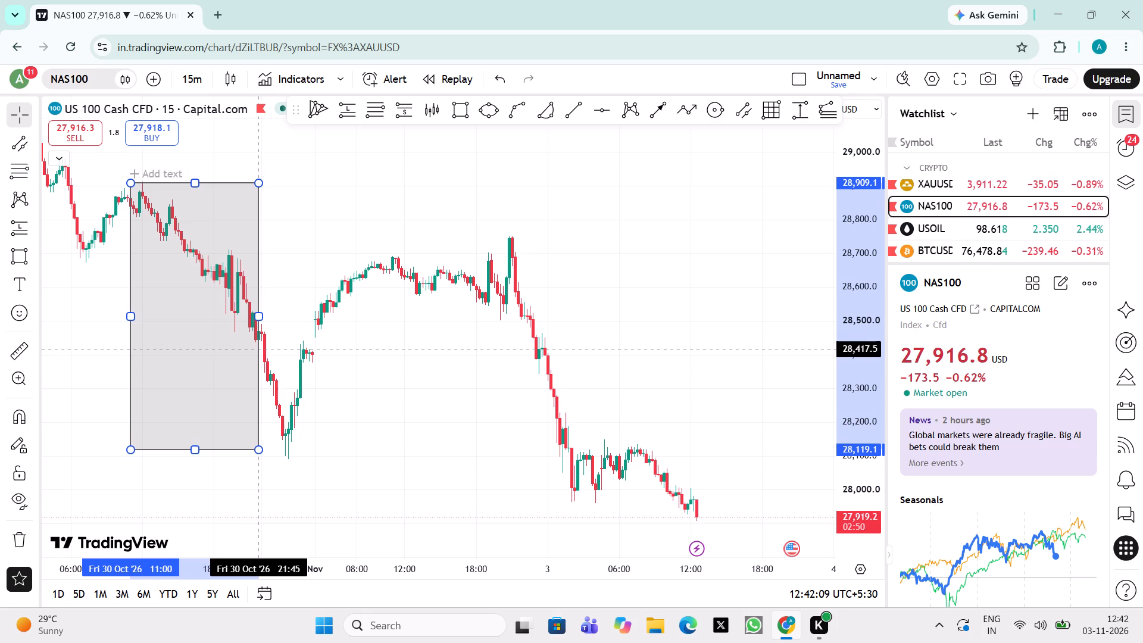
left_click_drag(258, 349, 652, 414)
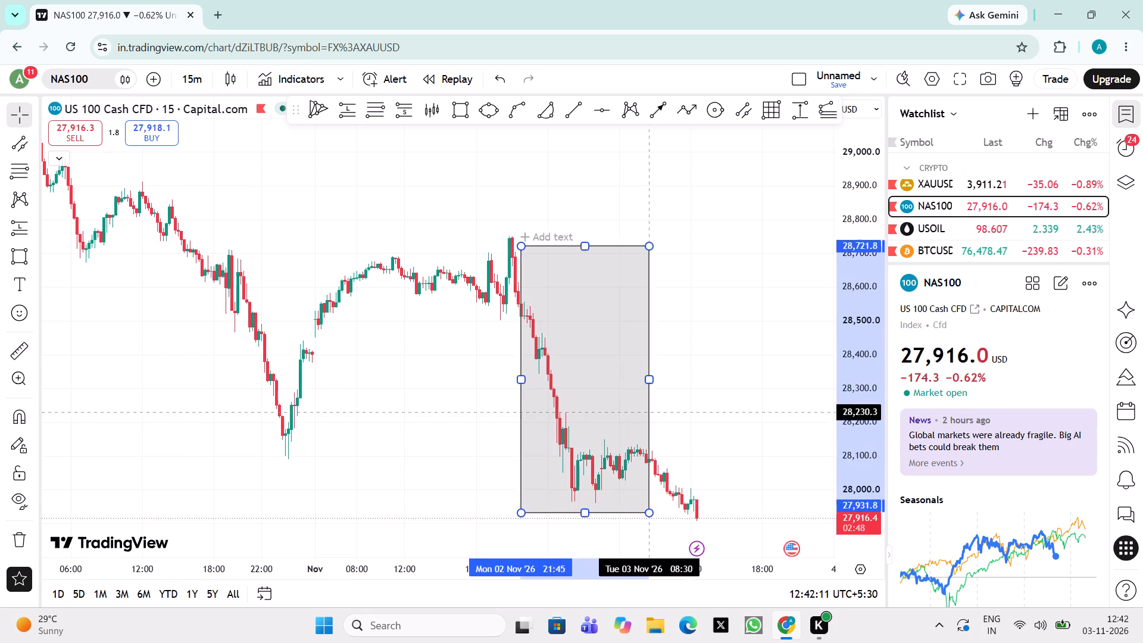
left_click_drag(652, 414, 629, 404)
Clone the rectangle on the 2–3 November decline and place the copy directly beneath it, with its top edge at about 27,953.
left_click_drag(749, 459, 769, 461)
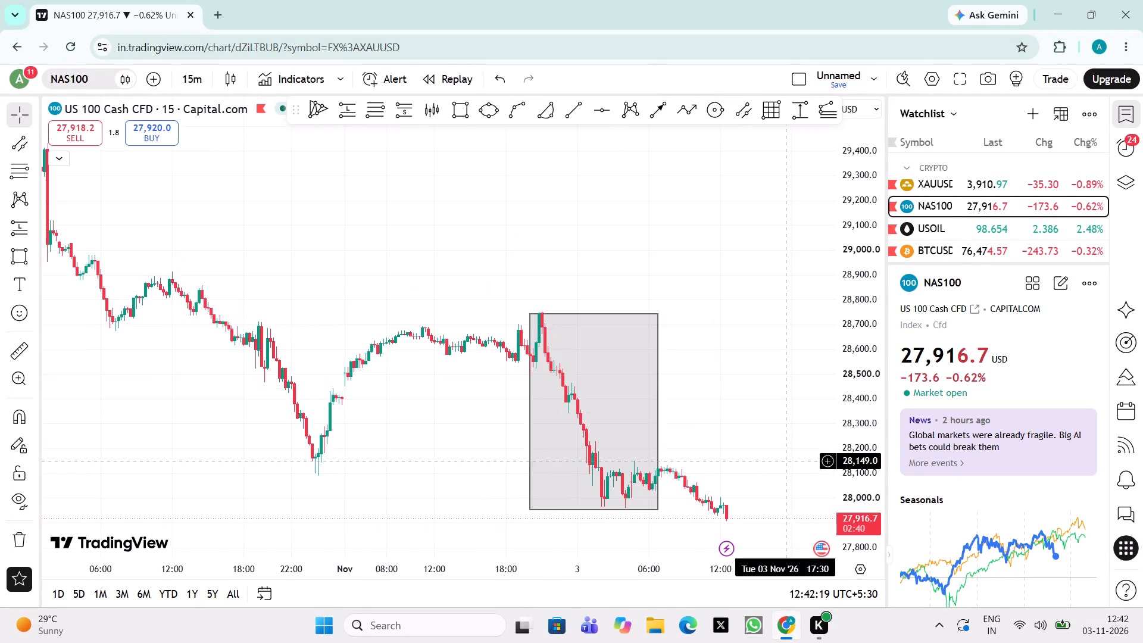
left_click_drag(769, 461, 670, 447)
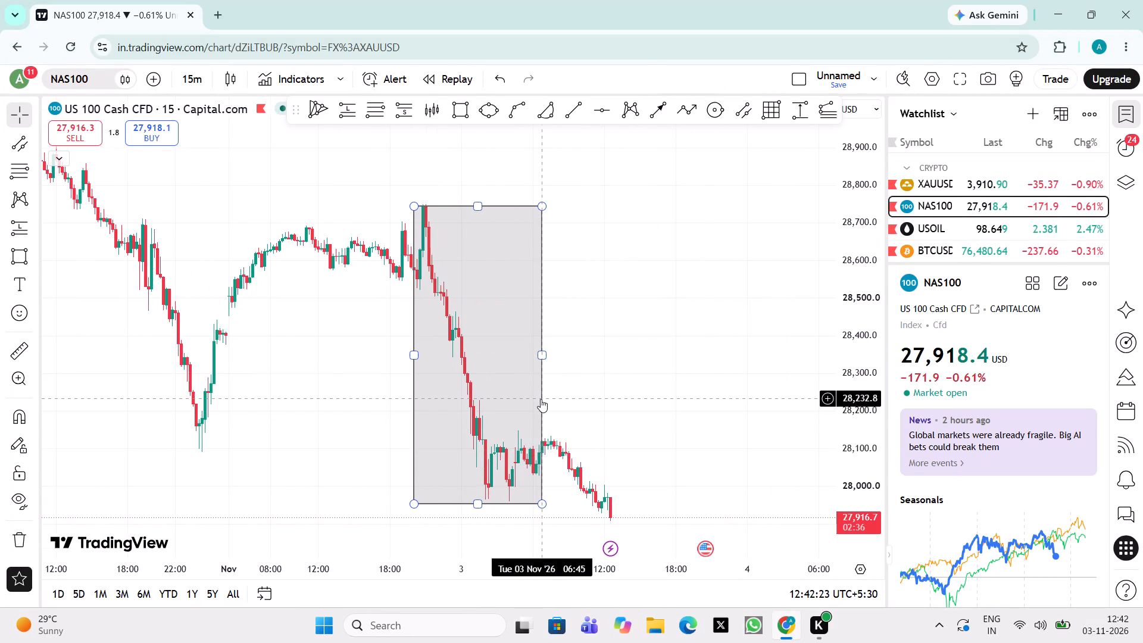
left_click(539, 399)
left_click(542, 402)
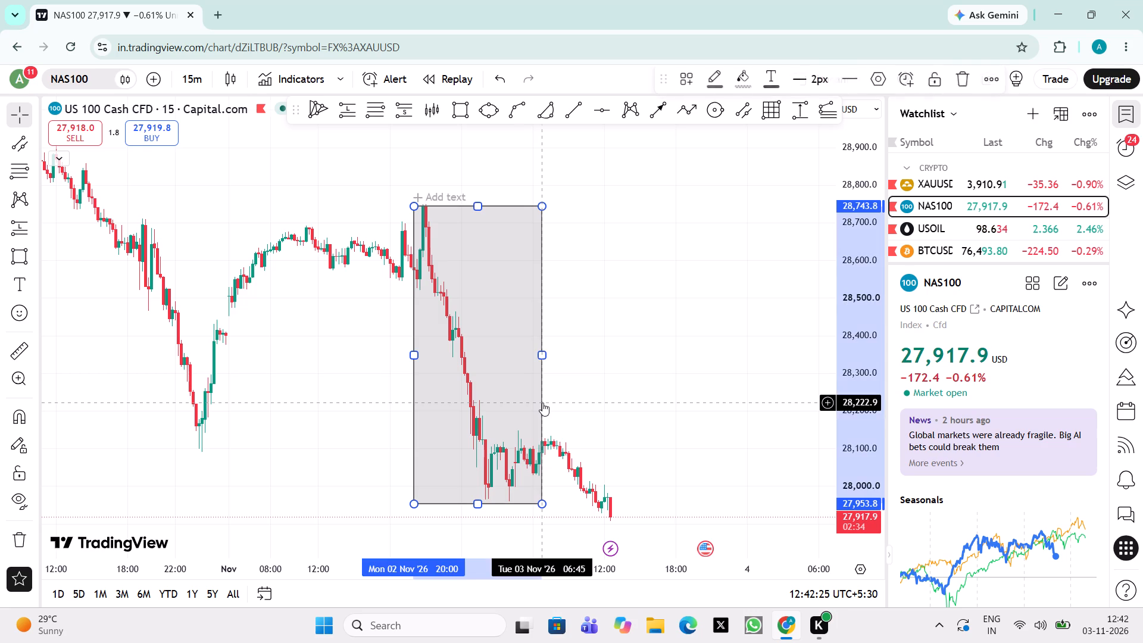
left_click(990, 87)
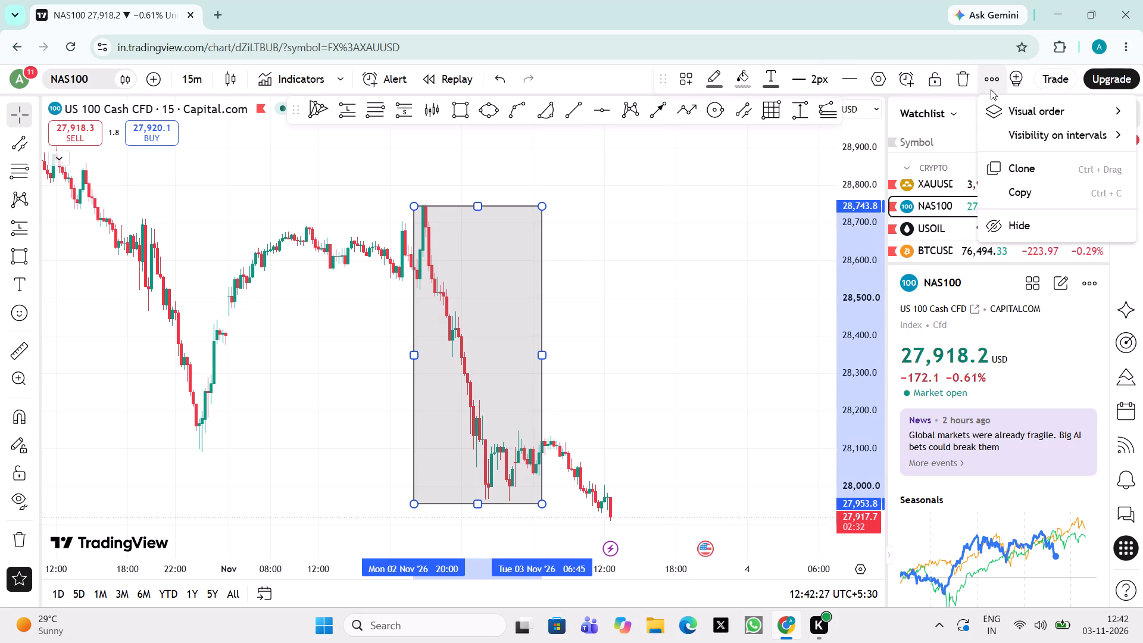
left_click(1007, 166)
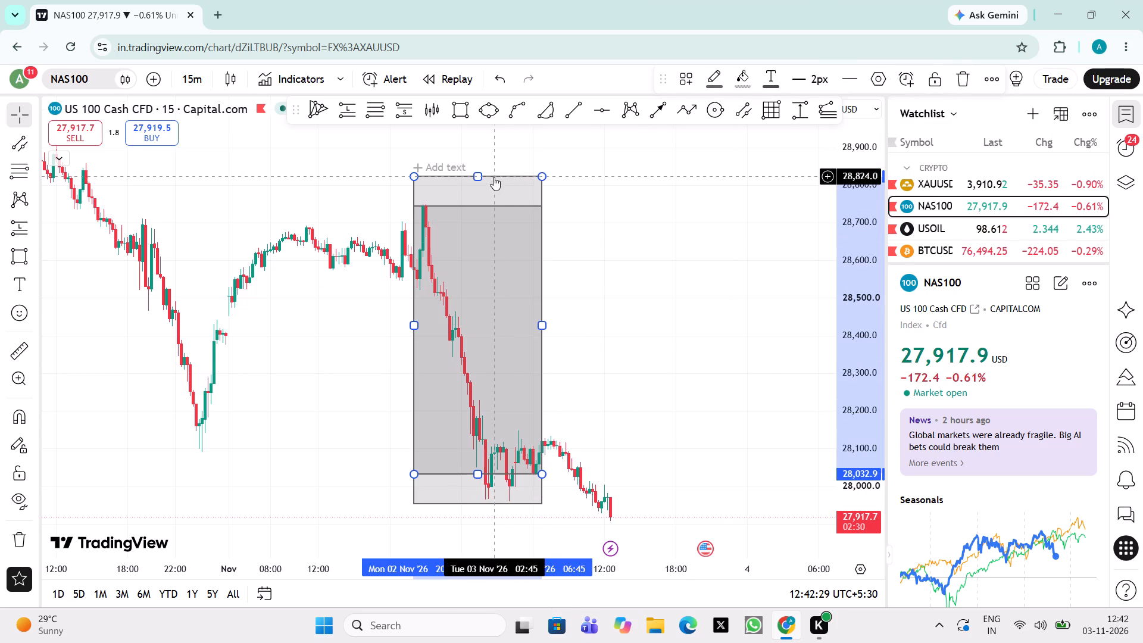
left_click_drag(499, 193, 502, 521)
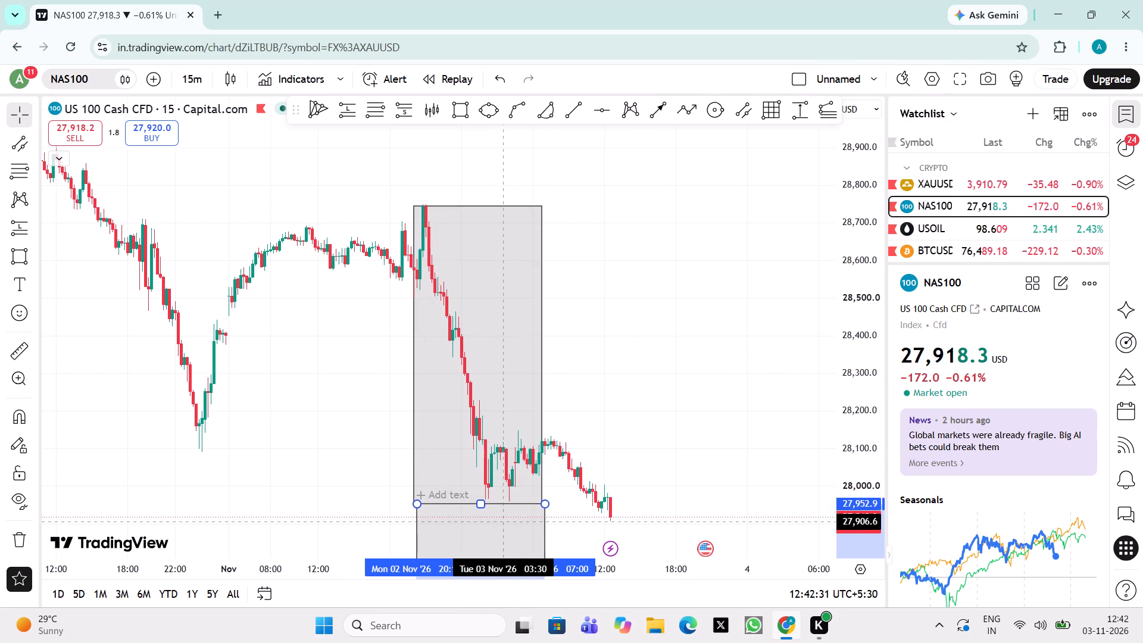
left_click_drag(502, 521, 501, 522)
Examine NAS100's price swings from 28 October to 3 November against the two stacked rectangles and the space after the latest candle.
left_click_drag(592, 498, 722, 366)
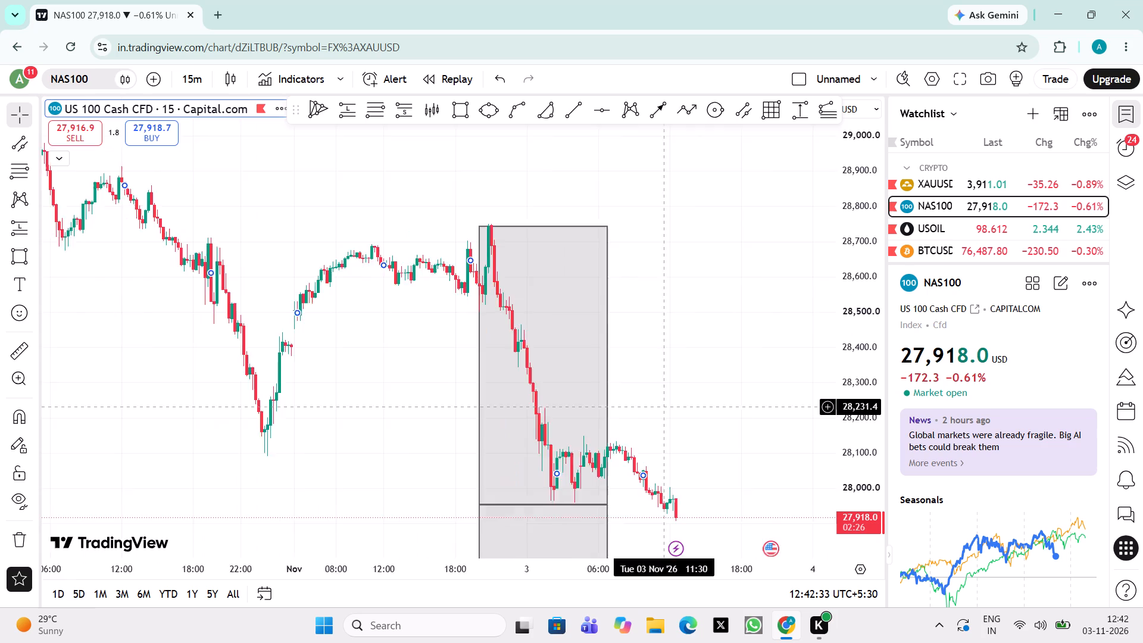
left_click_drag(722, 366, 833, 333)
left_click_drag(294, 398, 411, 346)
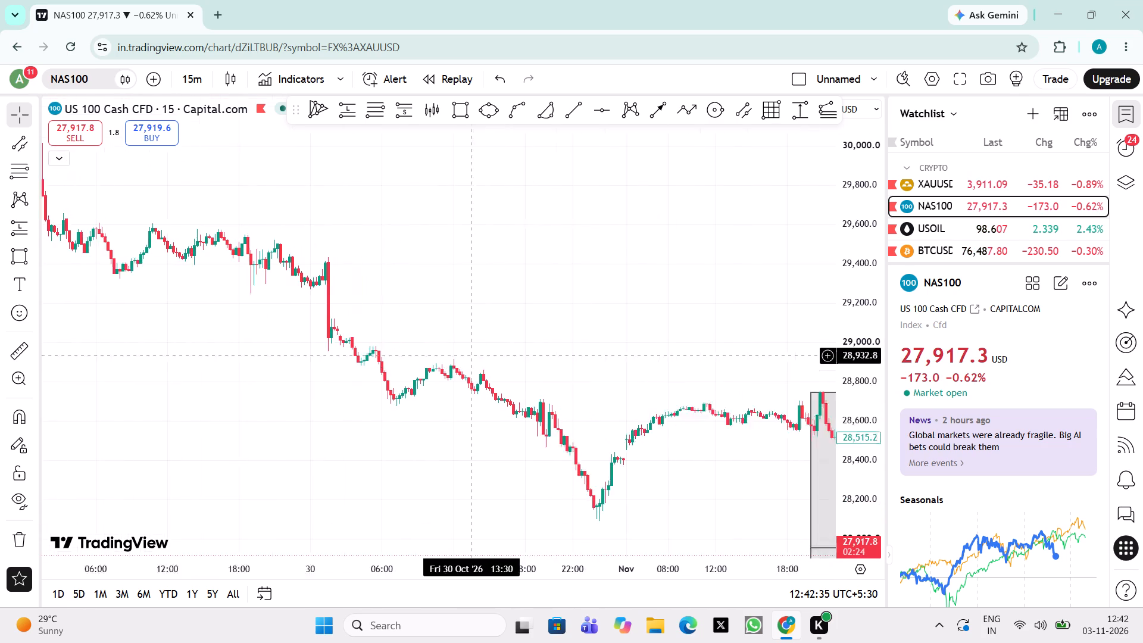
left_click_drag(411, 346, 274, 285)
triple_click(391, 527)
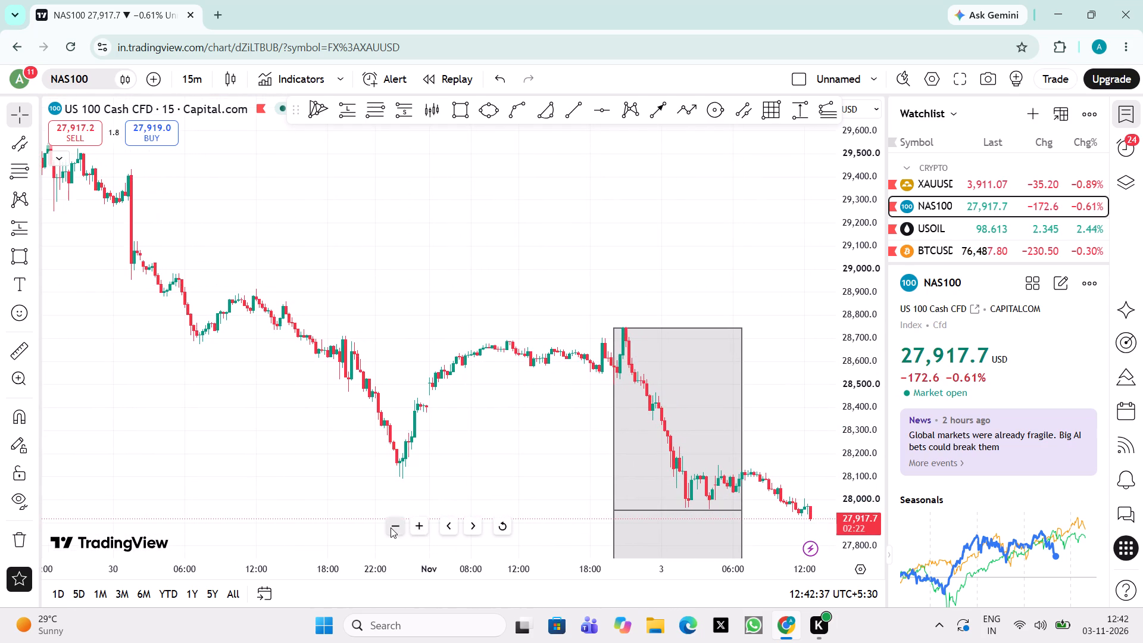
left_click(391, 527)
left_click_drag(518, 473, 274, 439)
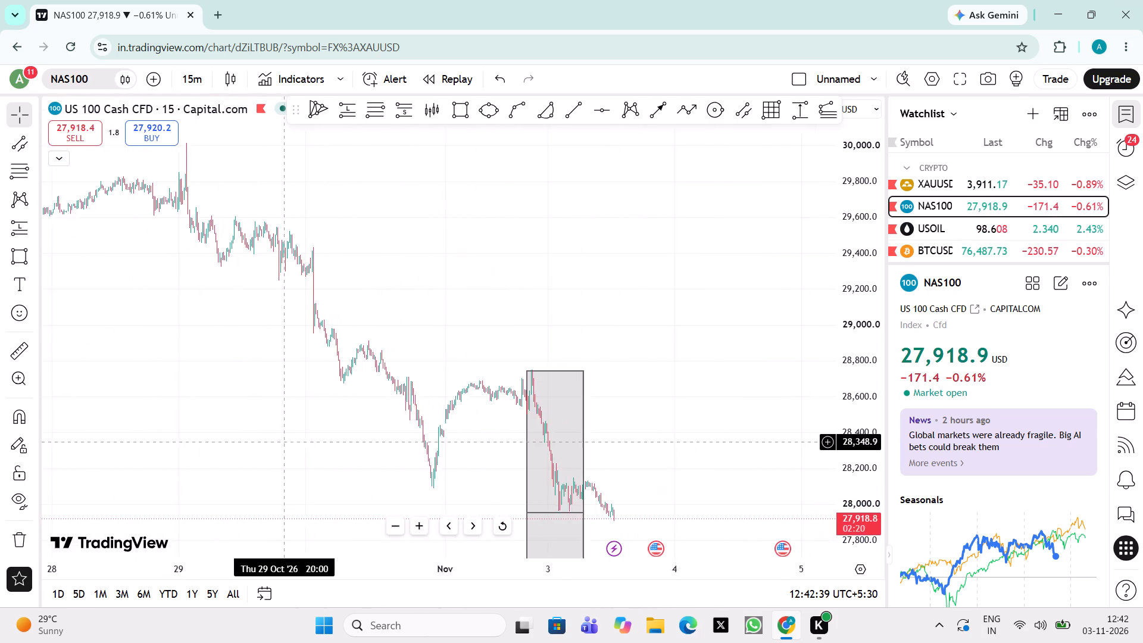
left_click_drag(274, 439, 273, 441)
left_click_drag(368, 426, 224, 398)
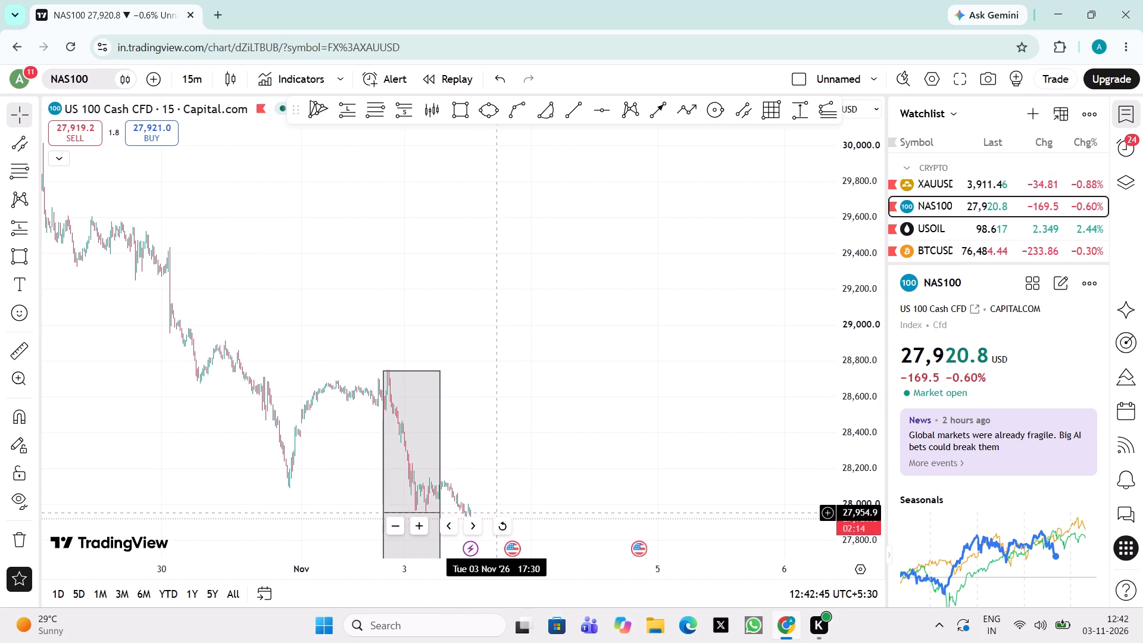
left_click(498, 527)
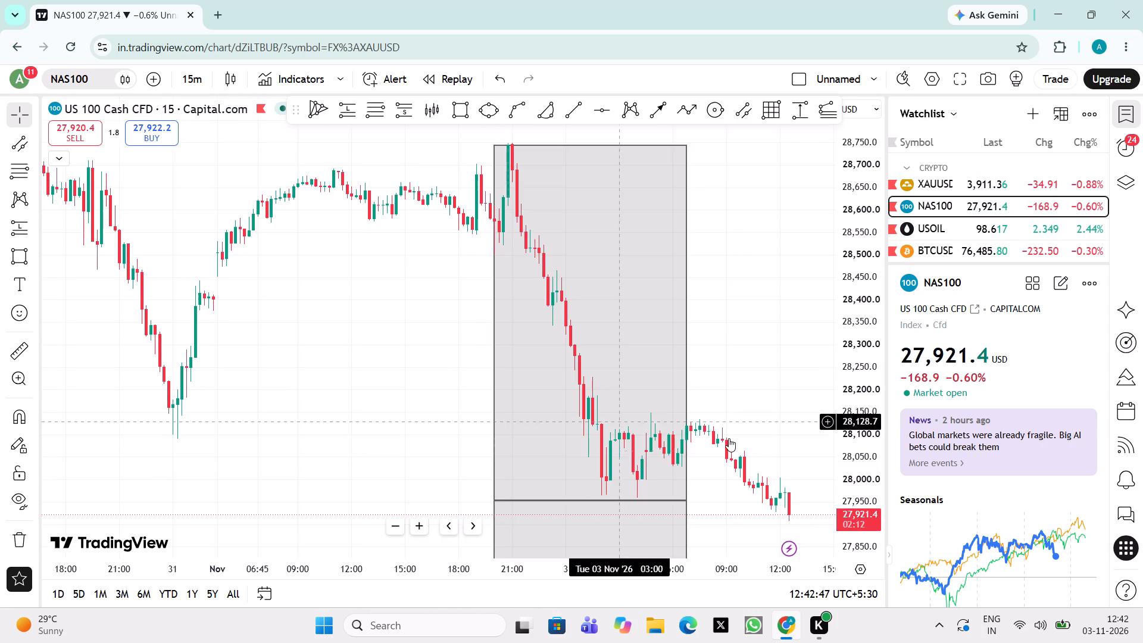
left_click_drag(752, 477, 439, 425)
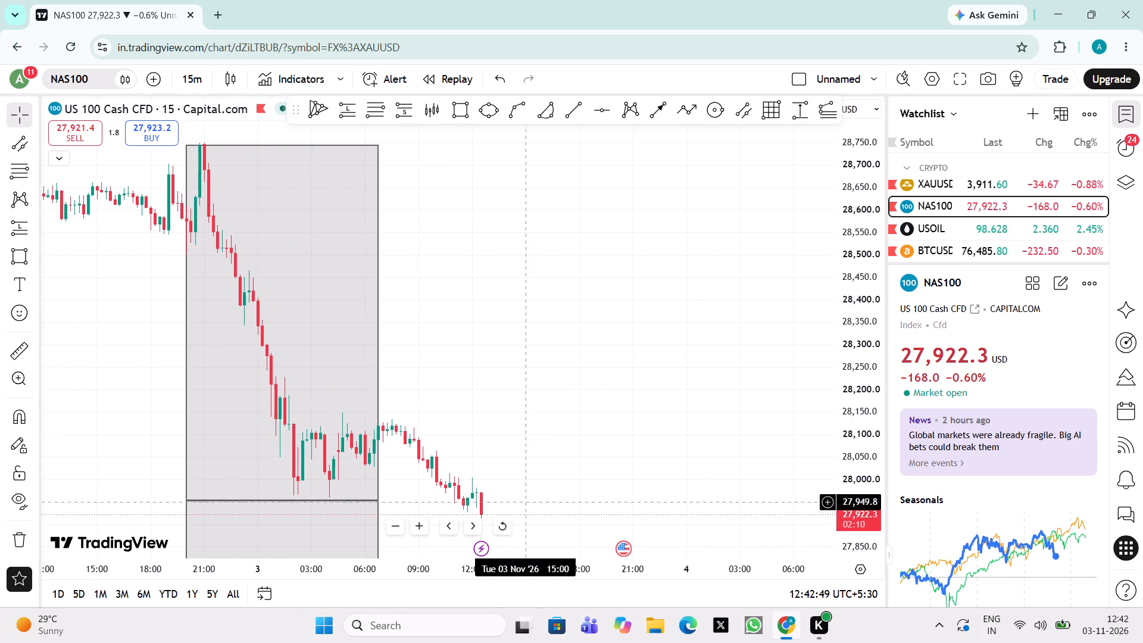
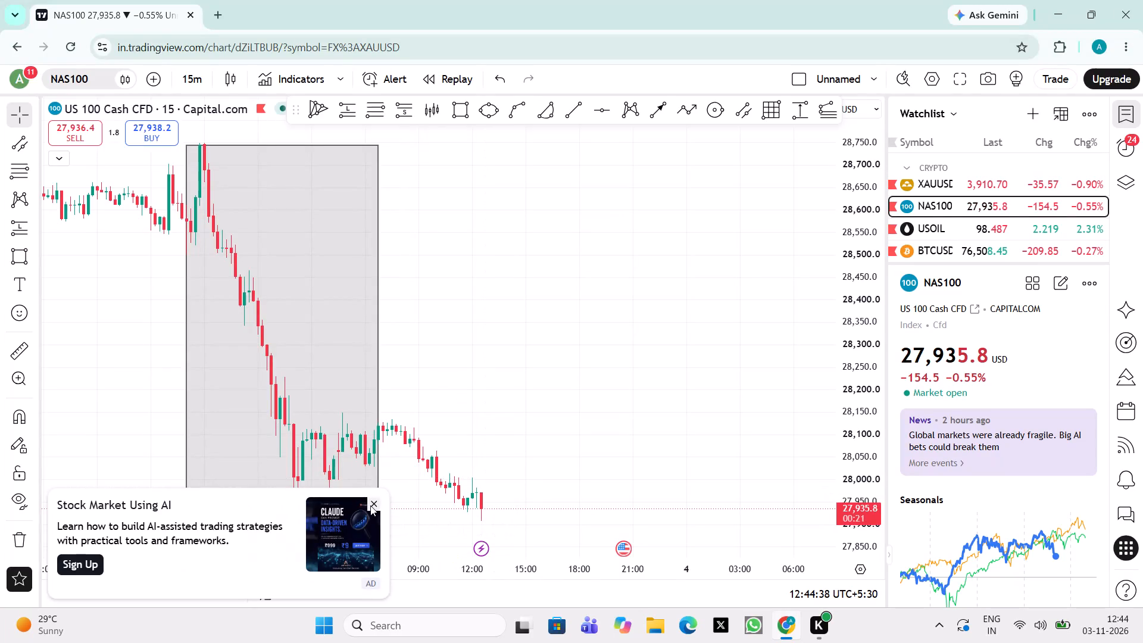
Dismiss the advert and examine NAS100's latest decline against the full height of both stacked rectangles, down to the lower one's bottom edge.
left_click(370, 505)
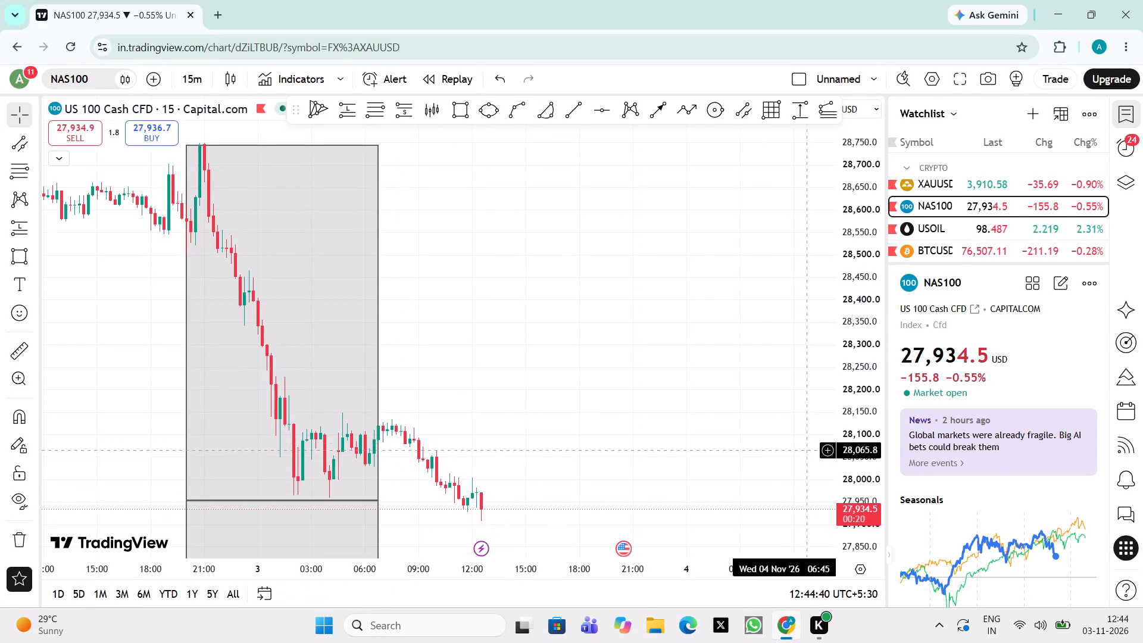
double_click(398, 530)
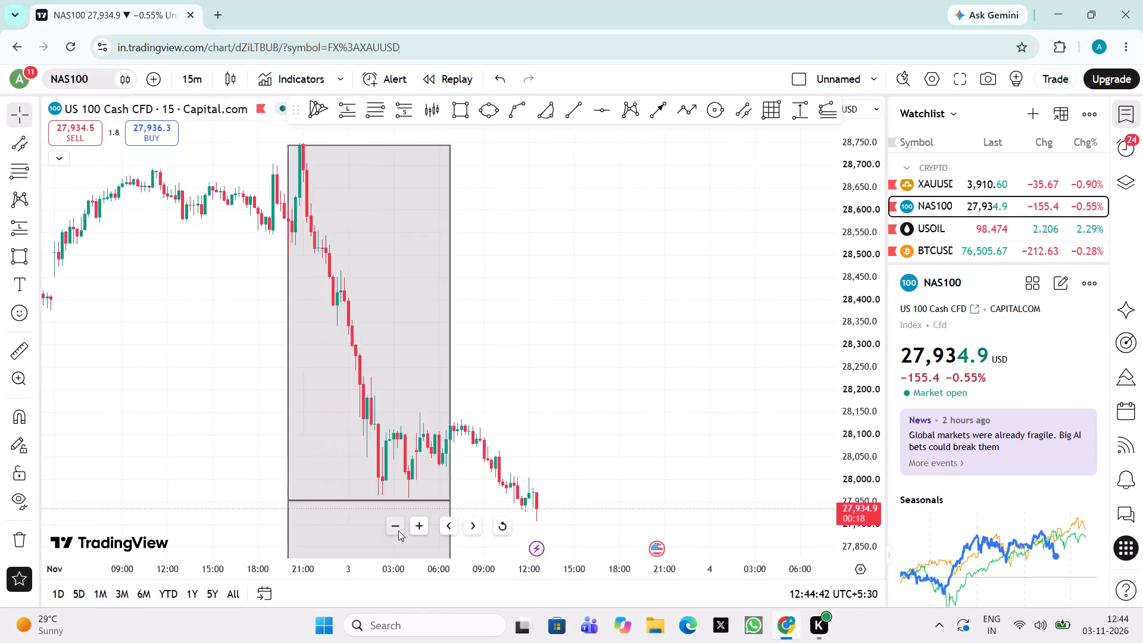
left_click_drag(647, 487, 602, 407)
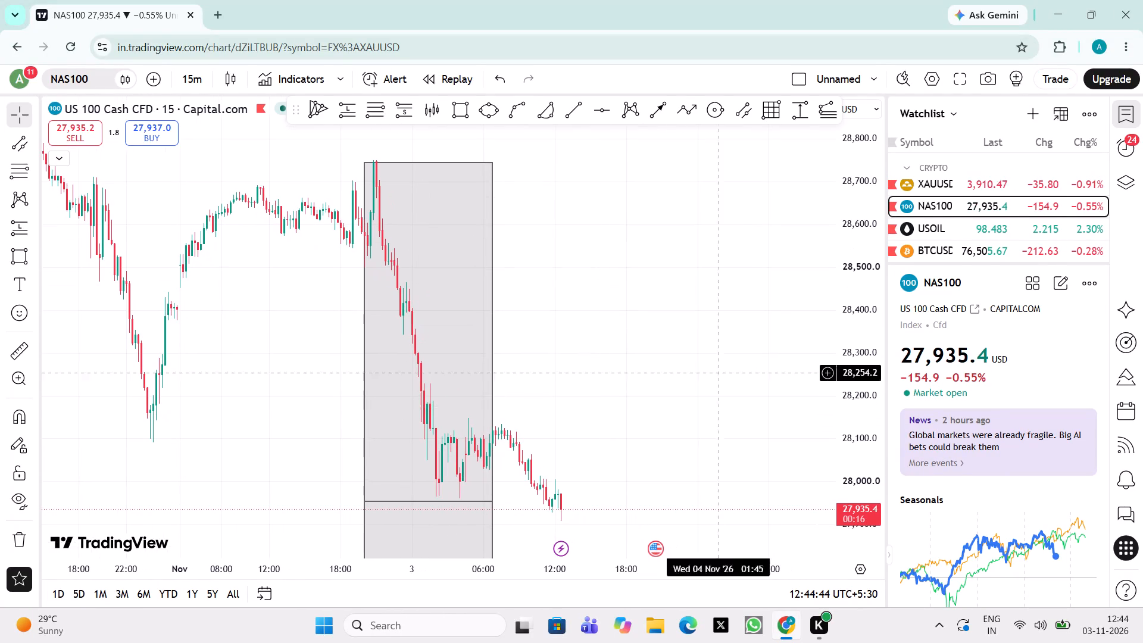
left_click_drag(852, 317, 848, 450)
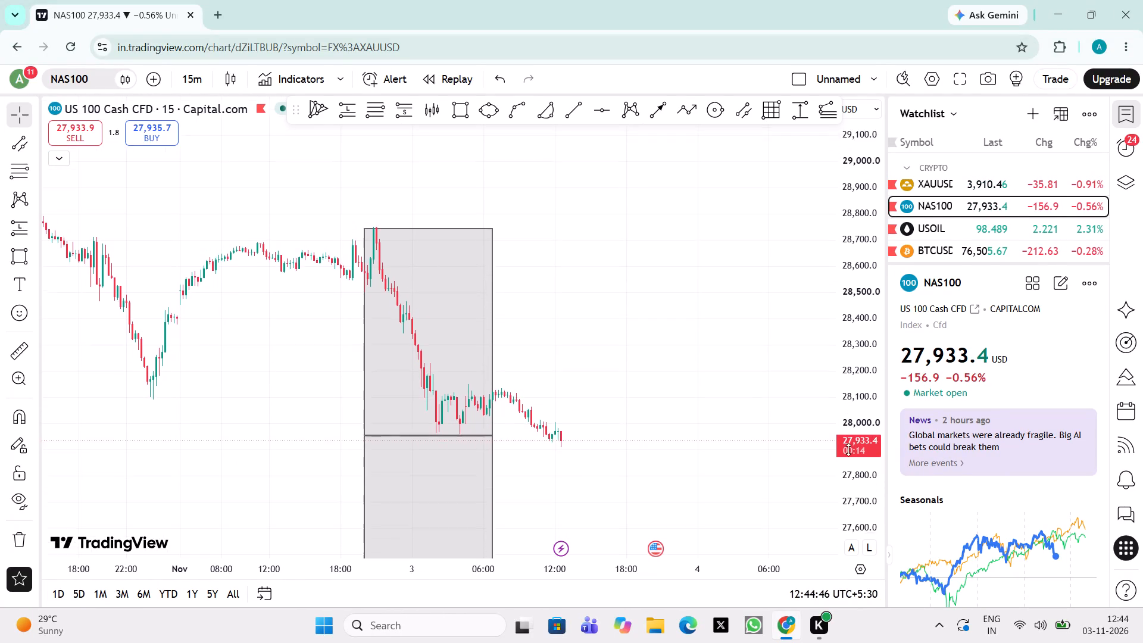
left_click_drag(848, 450, 847, 529)
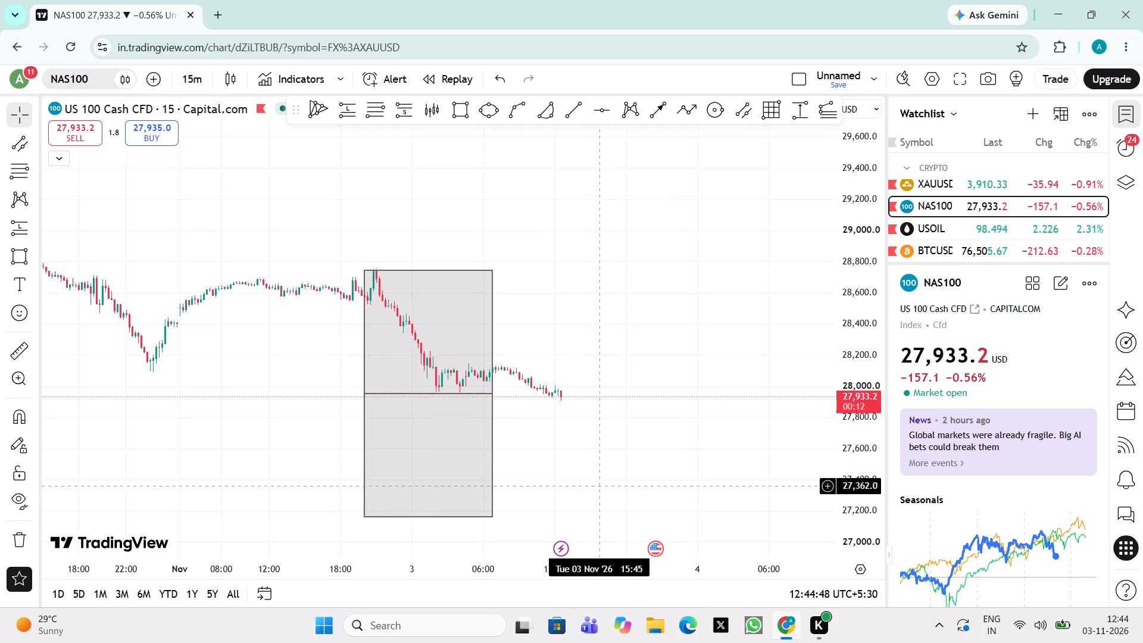
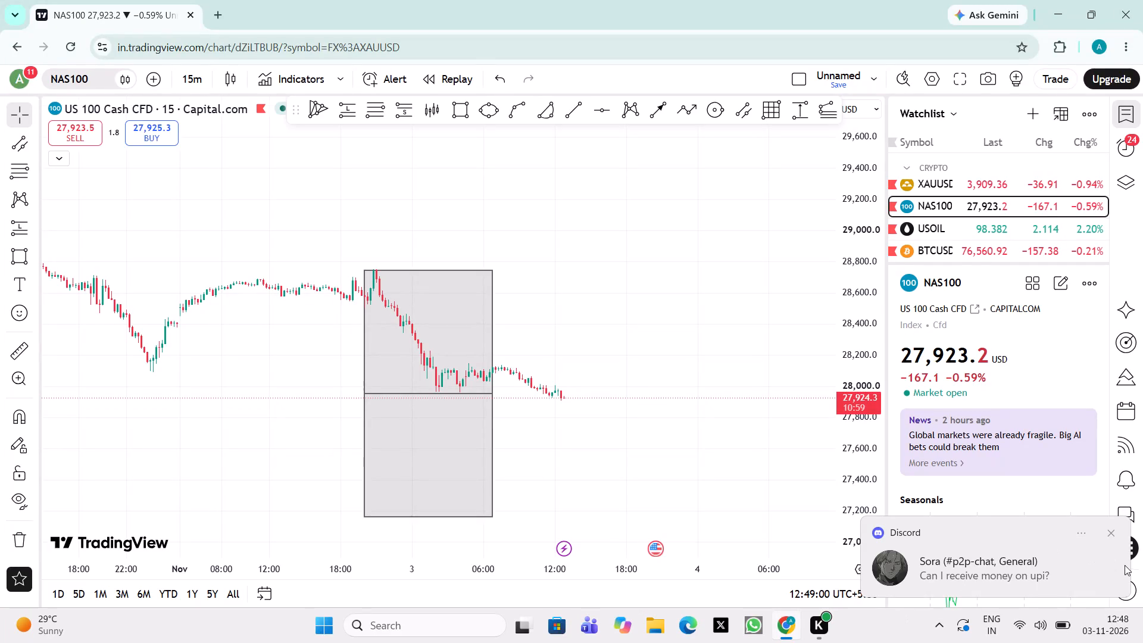
Dismiss the chat notification and examine NAS100's latest candles against the two stacked rectangles at a larger price scale.
left_click(1113, 541)
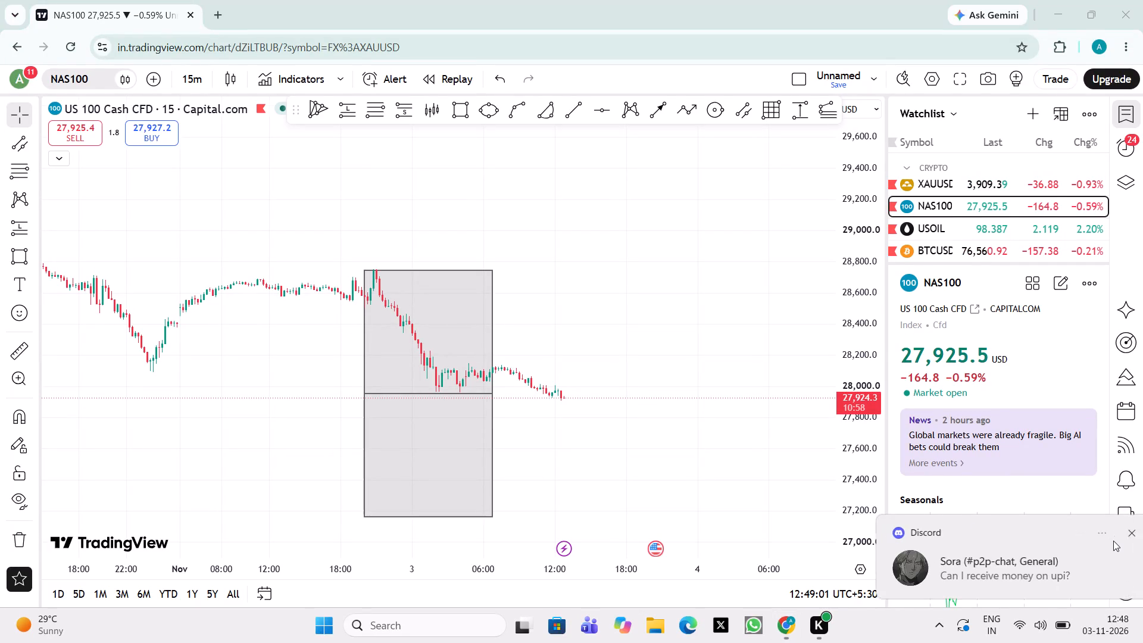
left_click_drag(633, 498, 707, 463)
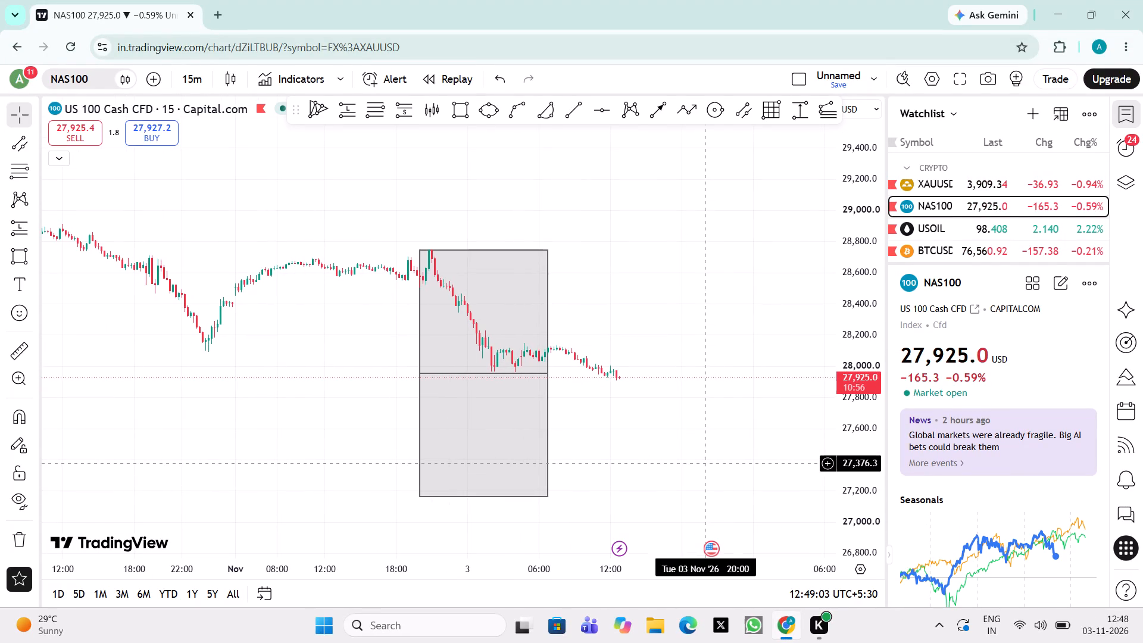
left_click_drag(855, 472, 862, 387)
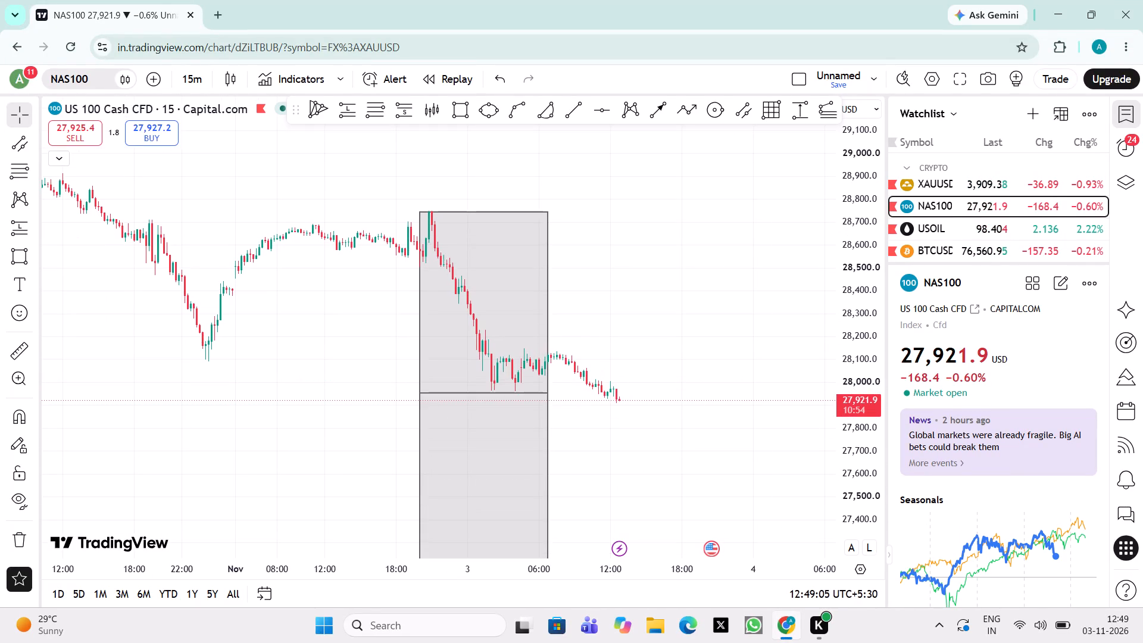
left_click_drag(606, 368, 505, 279)
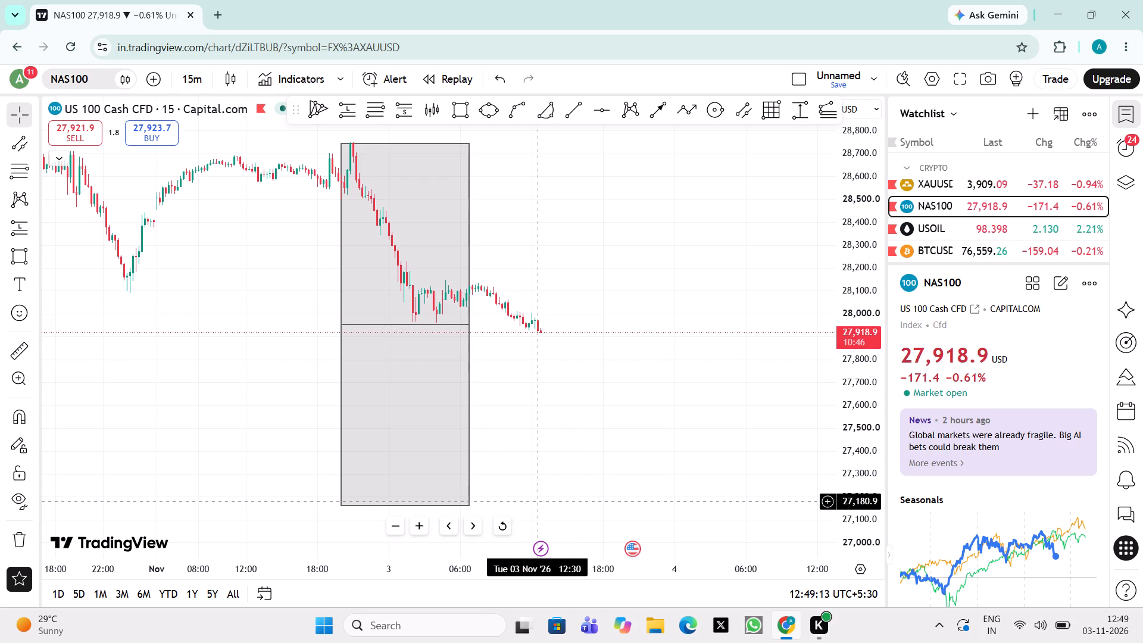
left_click_drag(605, 446, 545, 433)
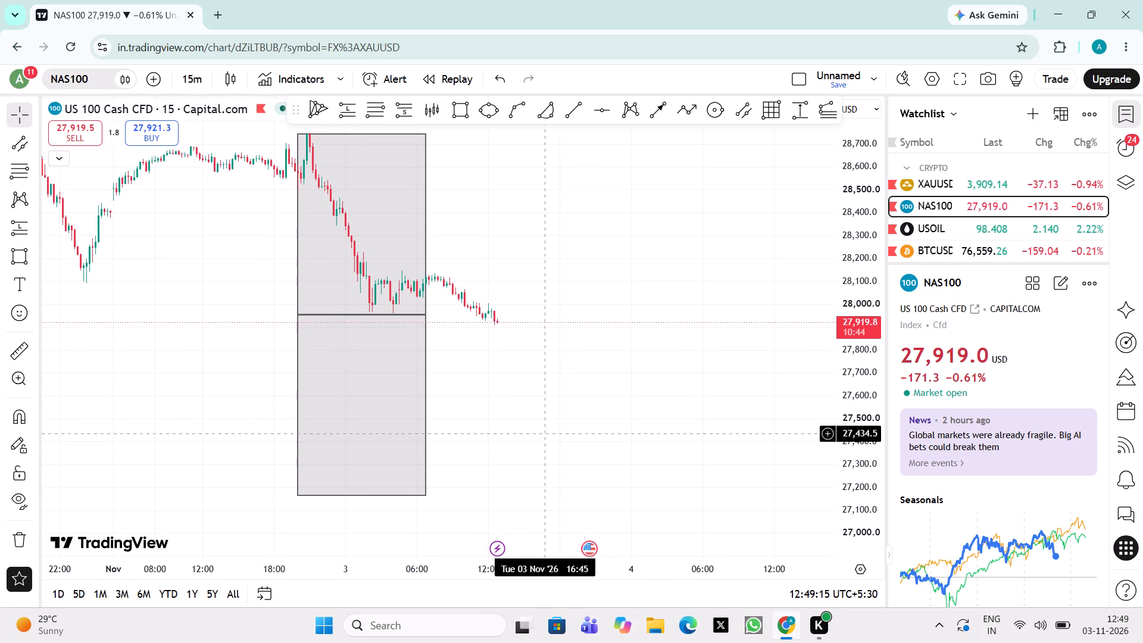
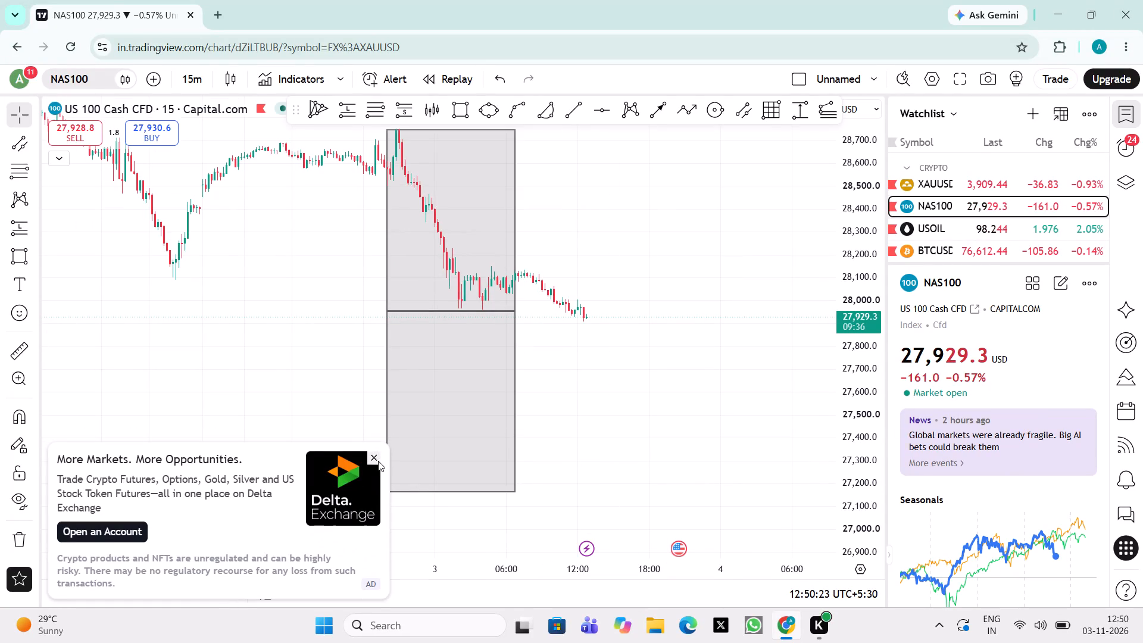
Dismiss the Delta Exchange advertisement covering the NAS100 chart.
left_click(378, 461)
left_click_drag(282, 377, 379, 502)
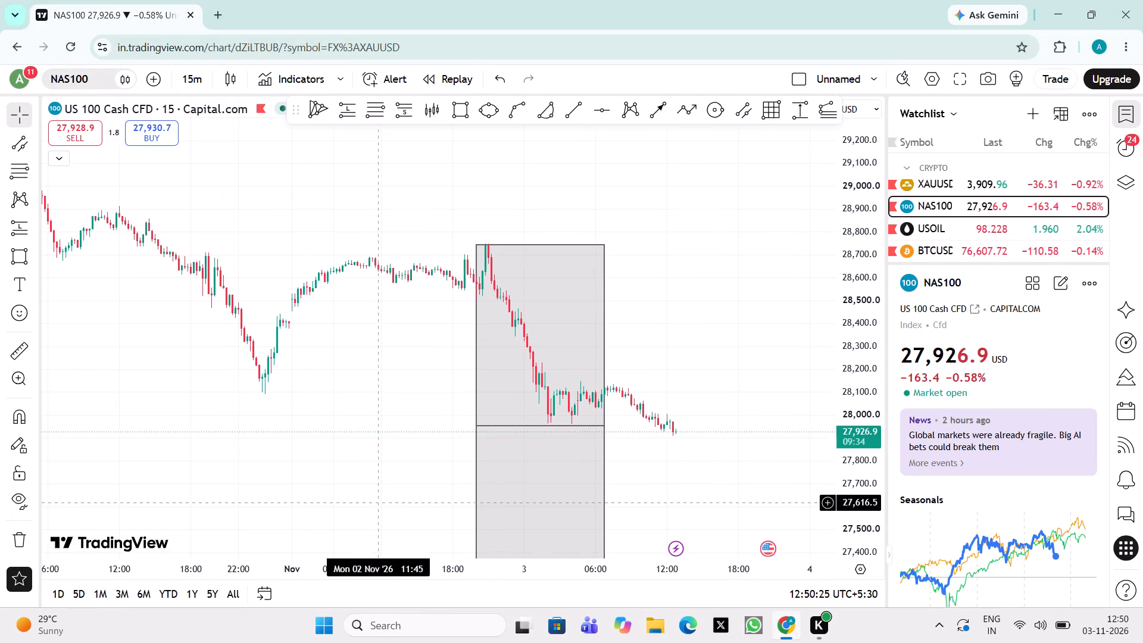
Switch the chart from NAS100 to the FX feed's XAUUSD gold spot symbol.
left_click(97, 74)
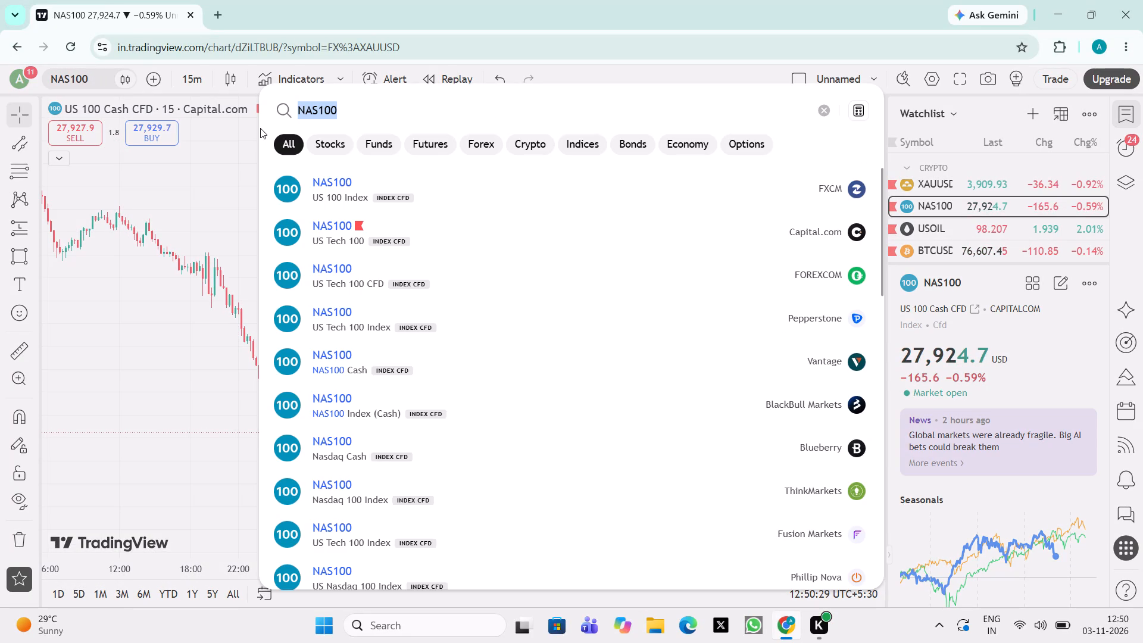
key("BackSpace")
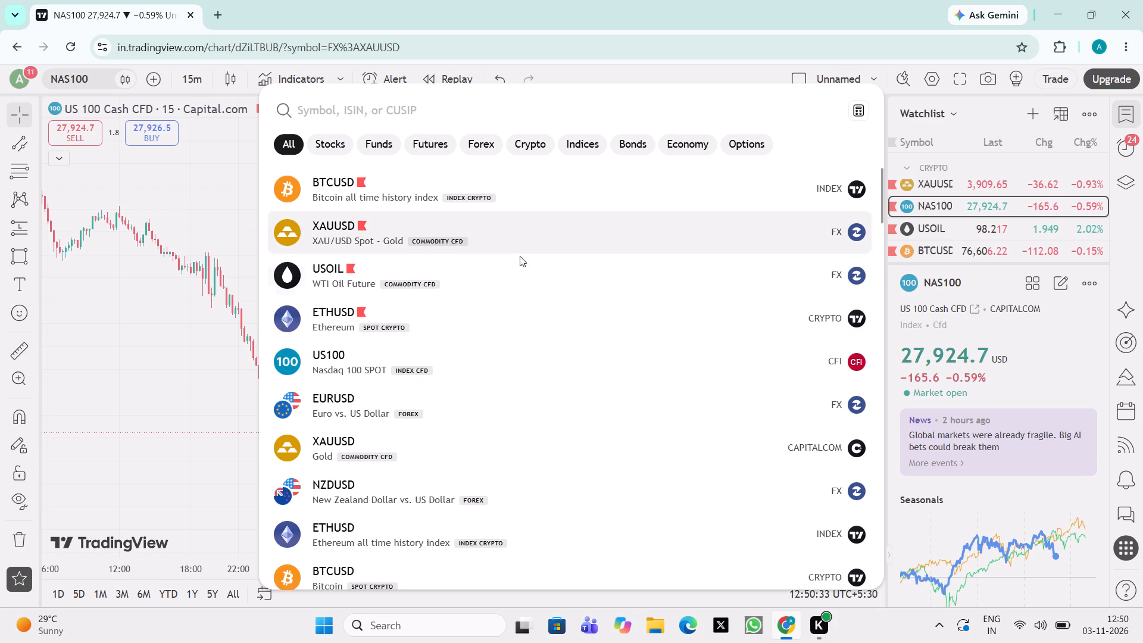
left_click(672, 233)
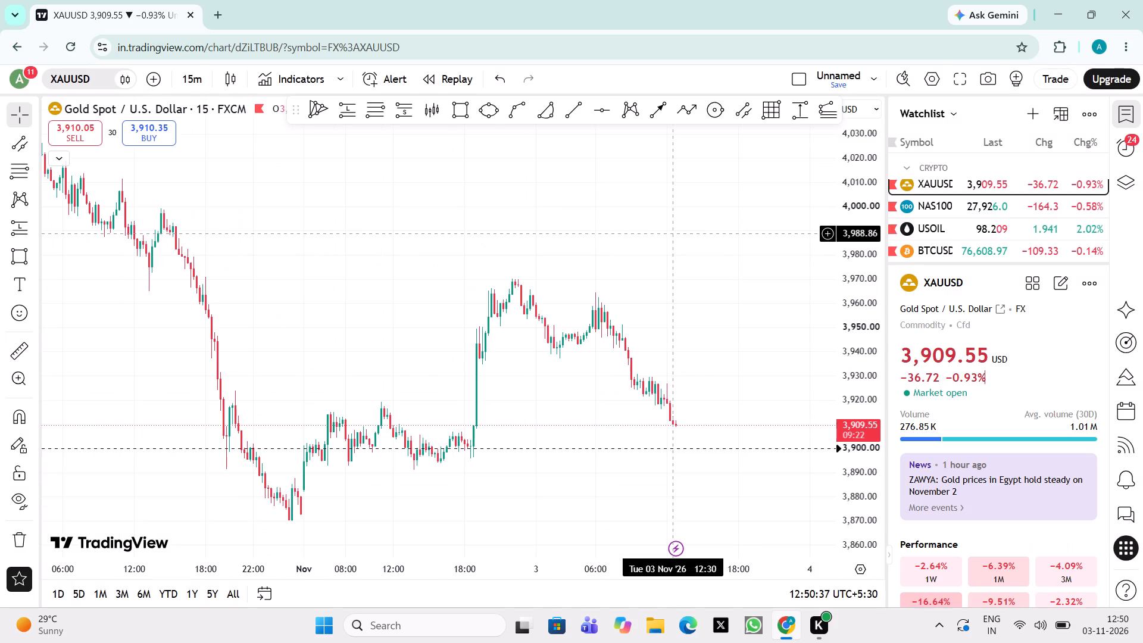
Examine XAUUSD's 15-minute decline against its existing rectangles and the 3,900 dashed line, comparing it with the earlier swings at a larger price scale.
left_click_drag(758, 345, 737, 324)
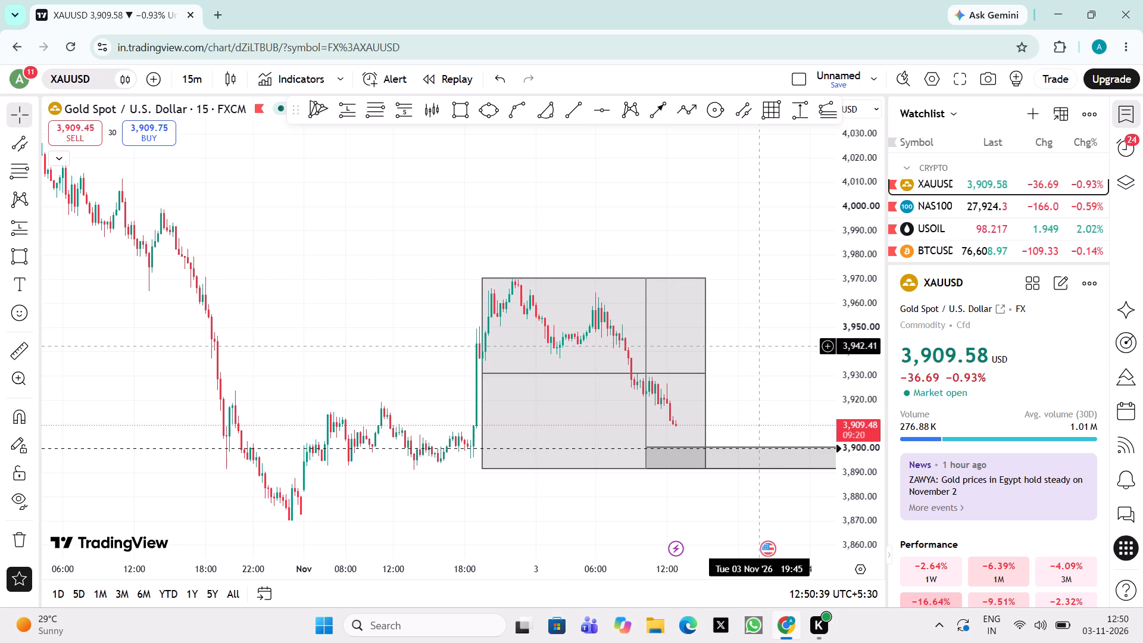
left_click_drag(737, 324, 617, 364)
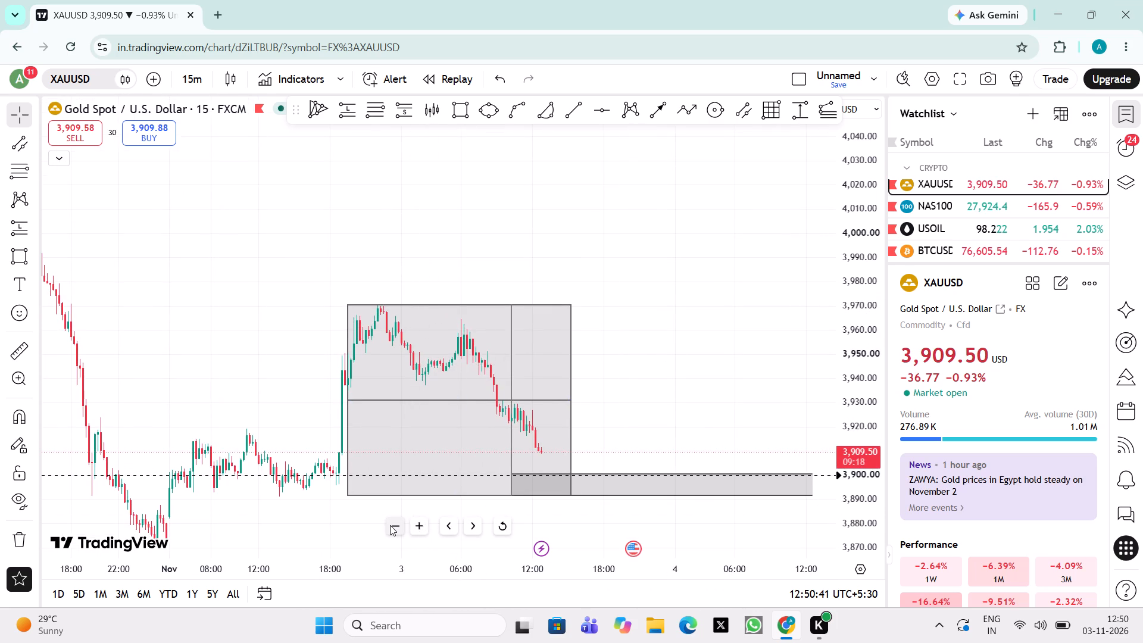
left_click(390, 525)
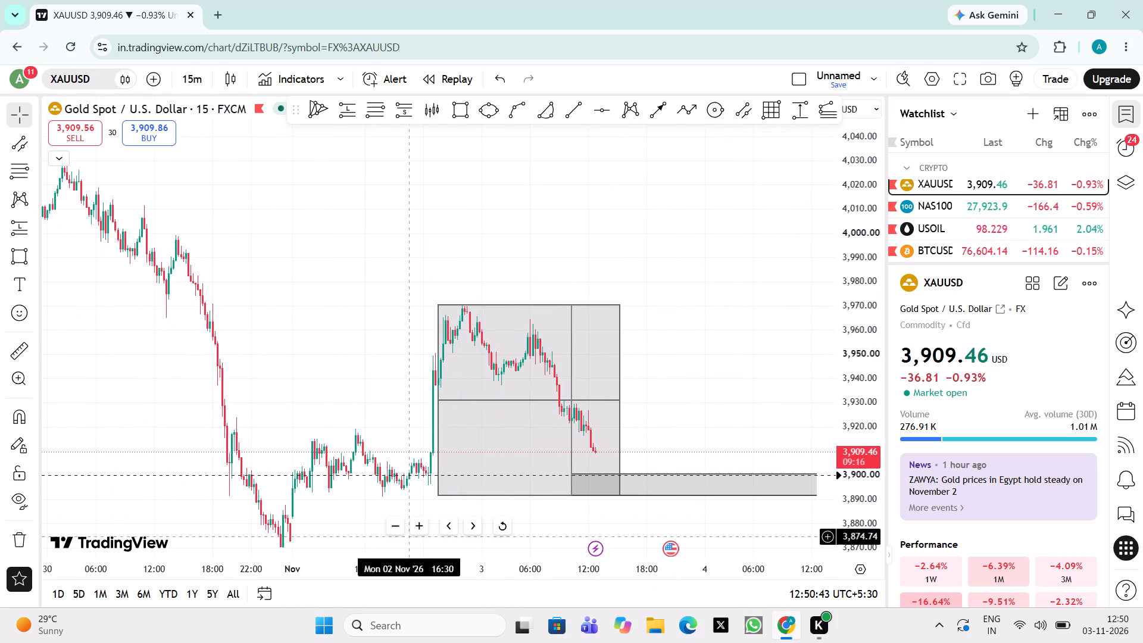
left_click(420, 530)
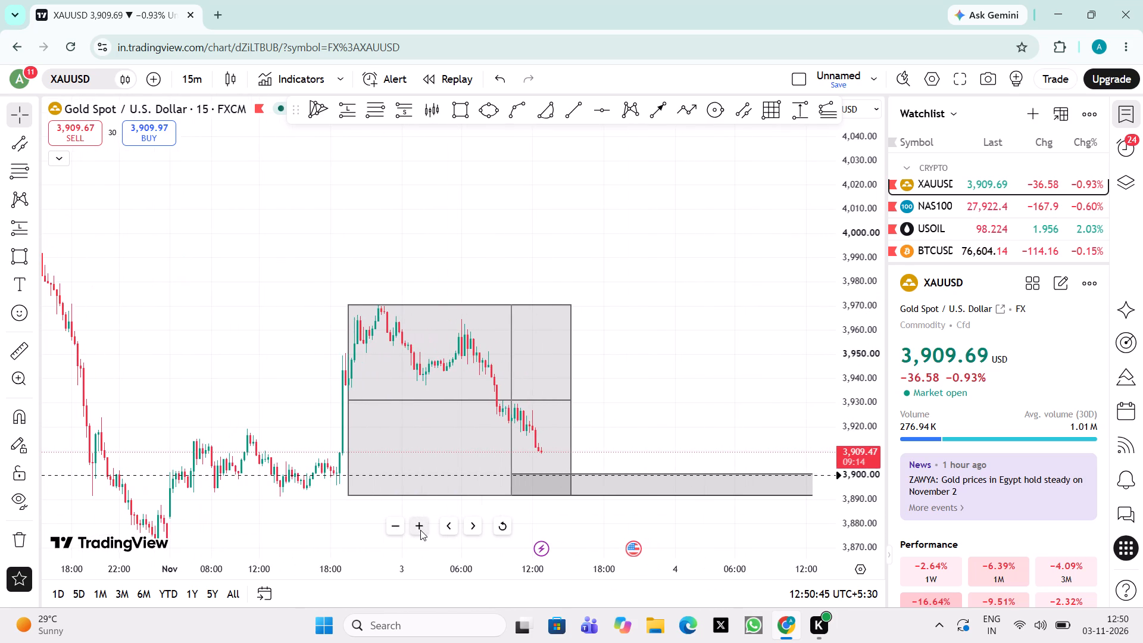
left_click_drag(851, 508, 832, 381)
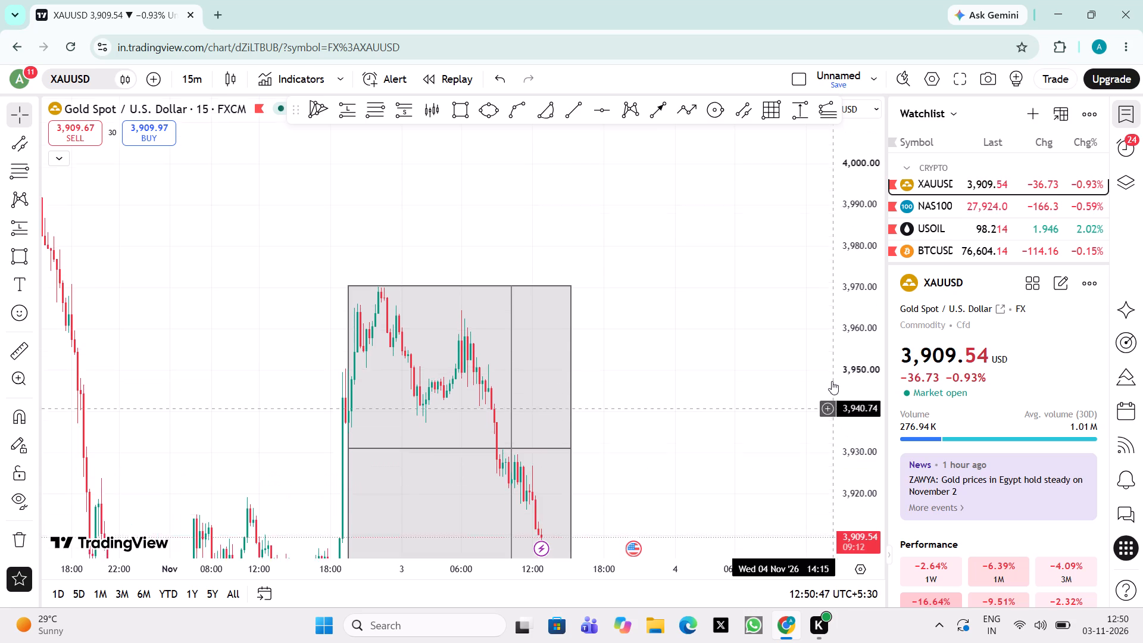
left_click_drag(832, 381, 832, 382)
left_click_drag(723, 424, 728, 218)
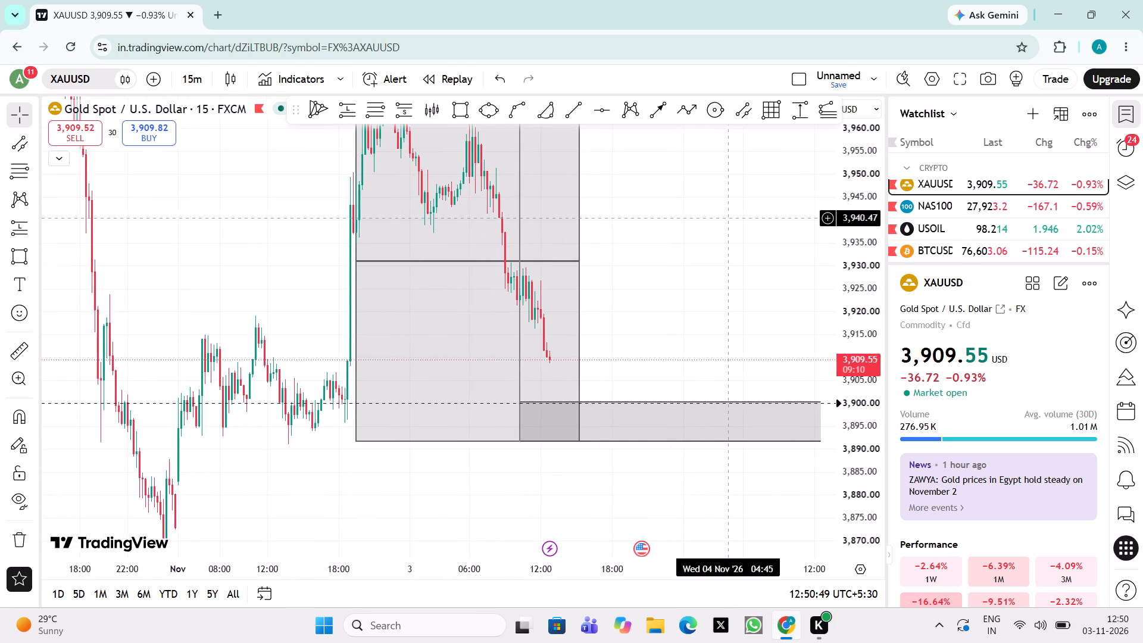
left_click_drag(728, 218, 699, 335)
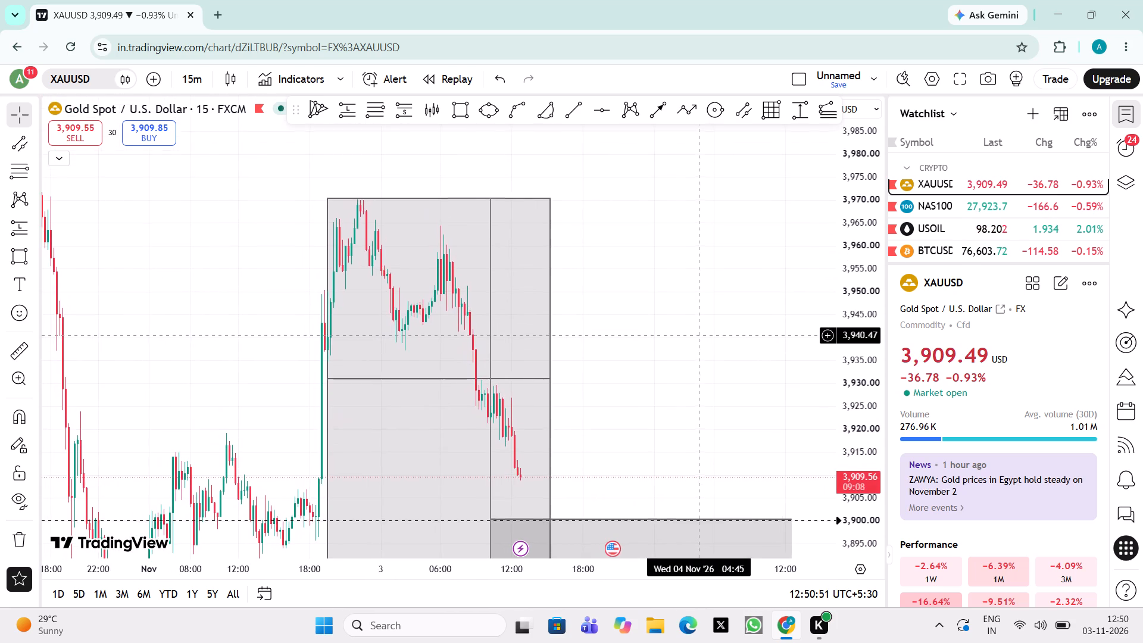
left_click_drag(699, 335, 800, 423)
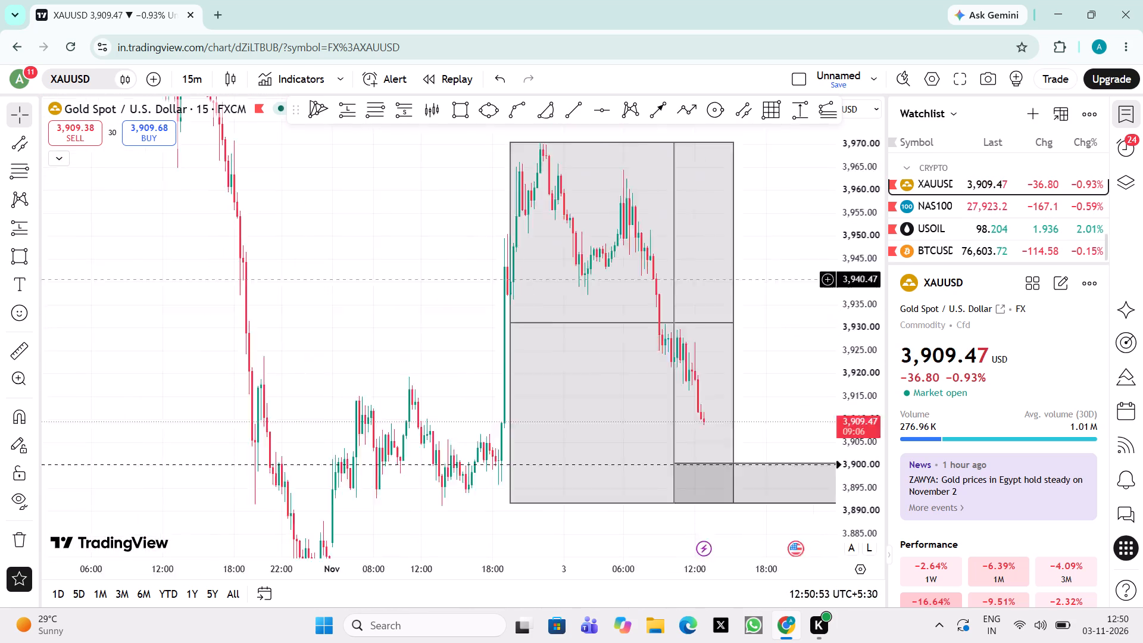
left_click_drag(800, 423, 920, 437)
left_click_drag(488, 330, 429, 258)
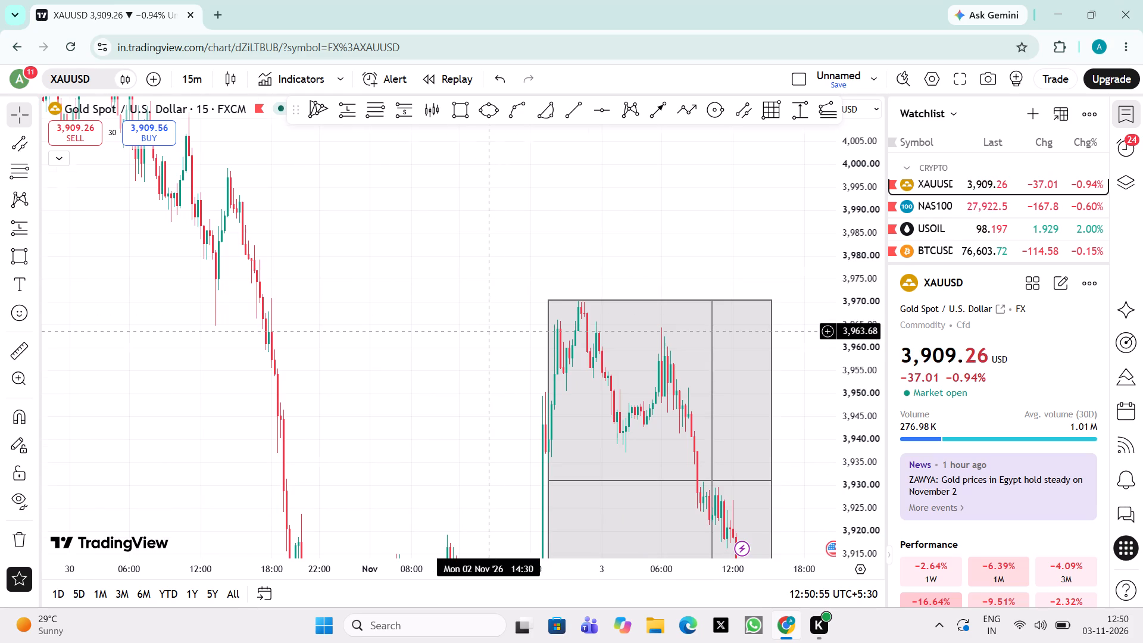
left_click_drag(429, 258, 376, 176)
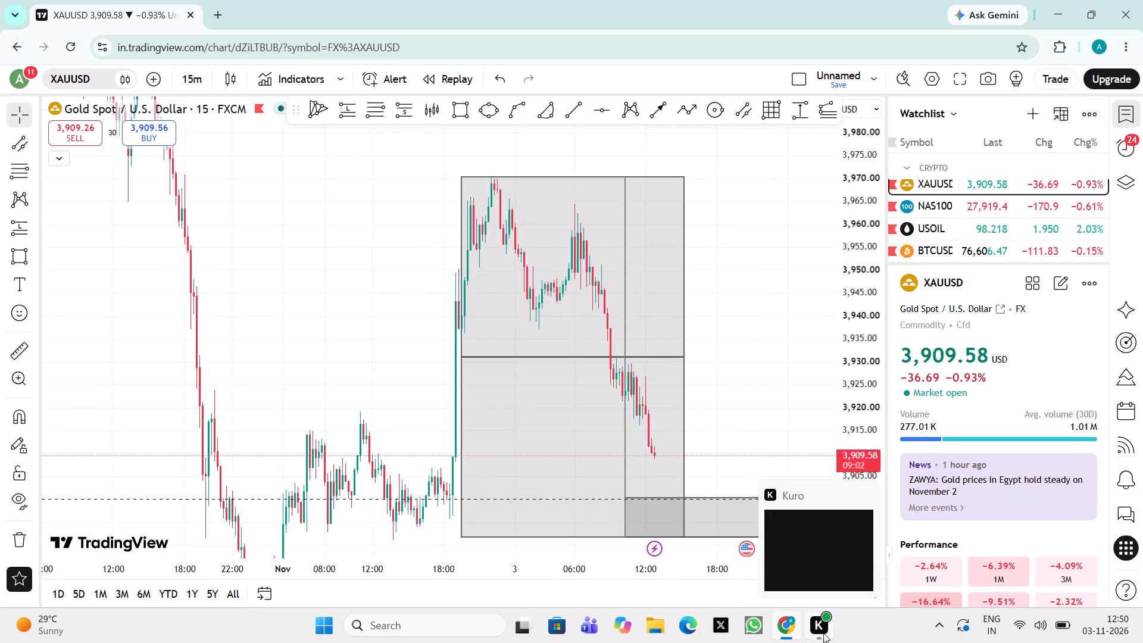
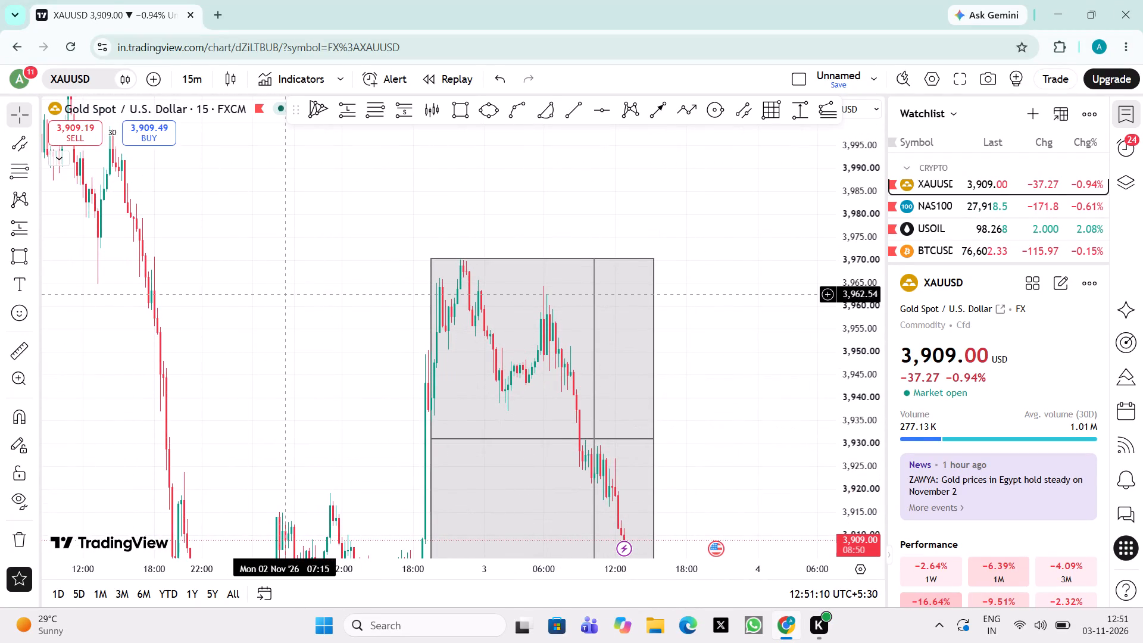
Examine XAUUSD's 15-minute swings from 28 to 30 October and compare them with the current decline inside the rectangles.
left_click_drag(260, 296, 78, 155)
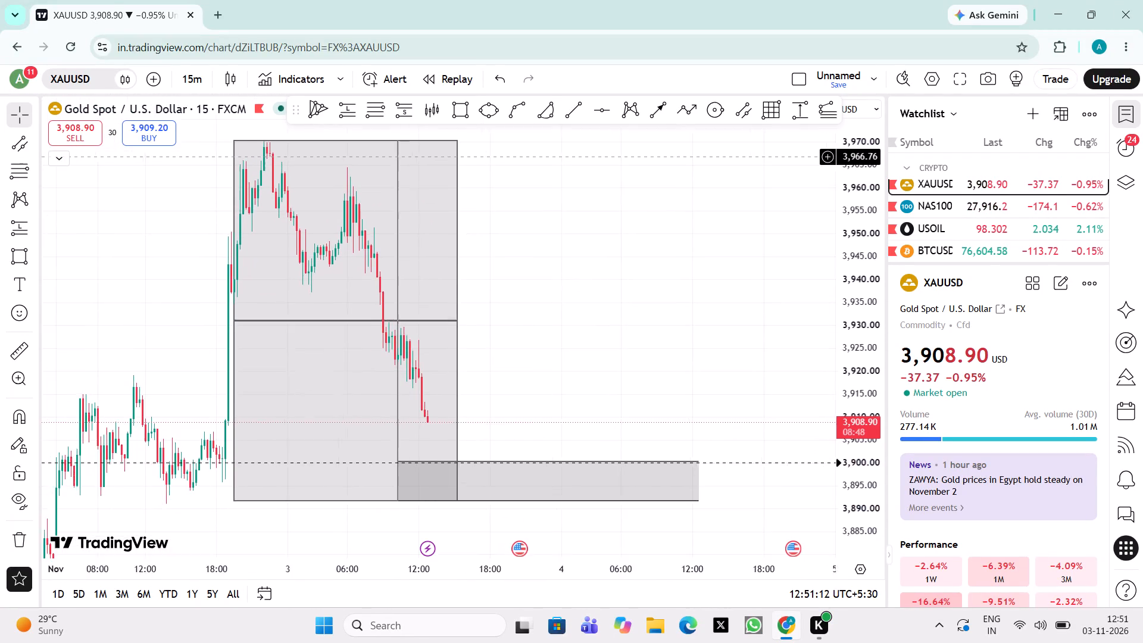
left_click_drag(78, 155, 95, 156)
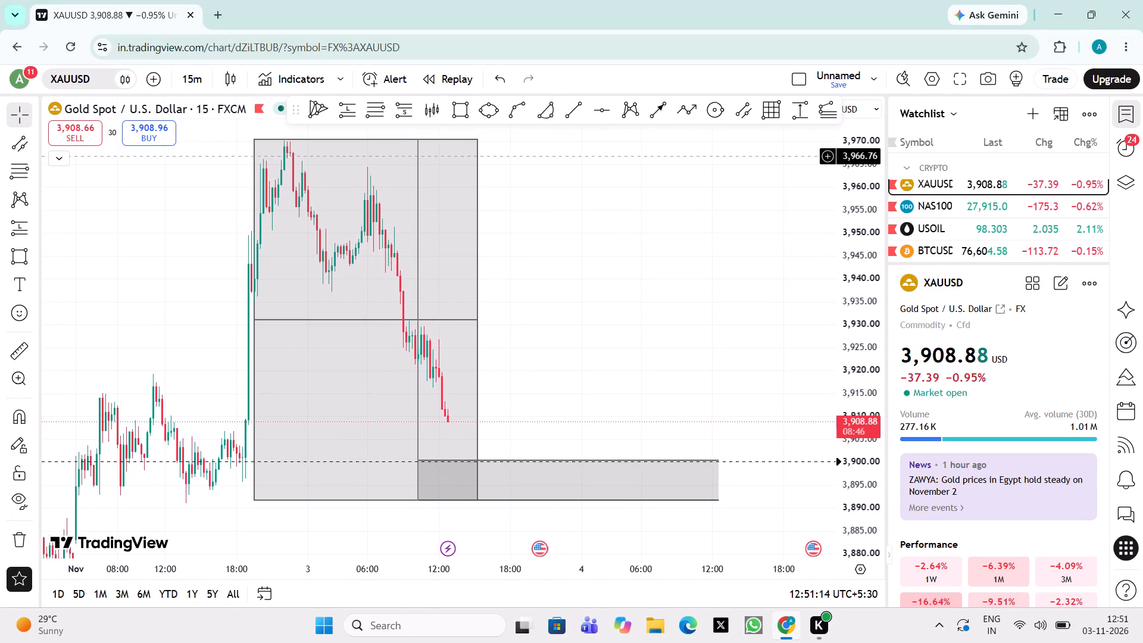
left_click_drag(95, 156, 638, 429)
left_click_drag(327, 338, 697, 562)
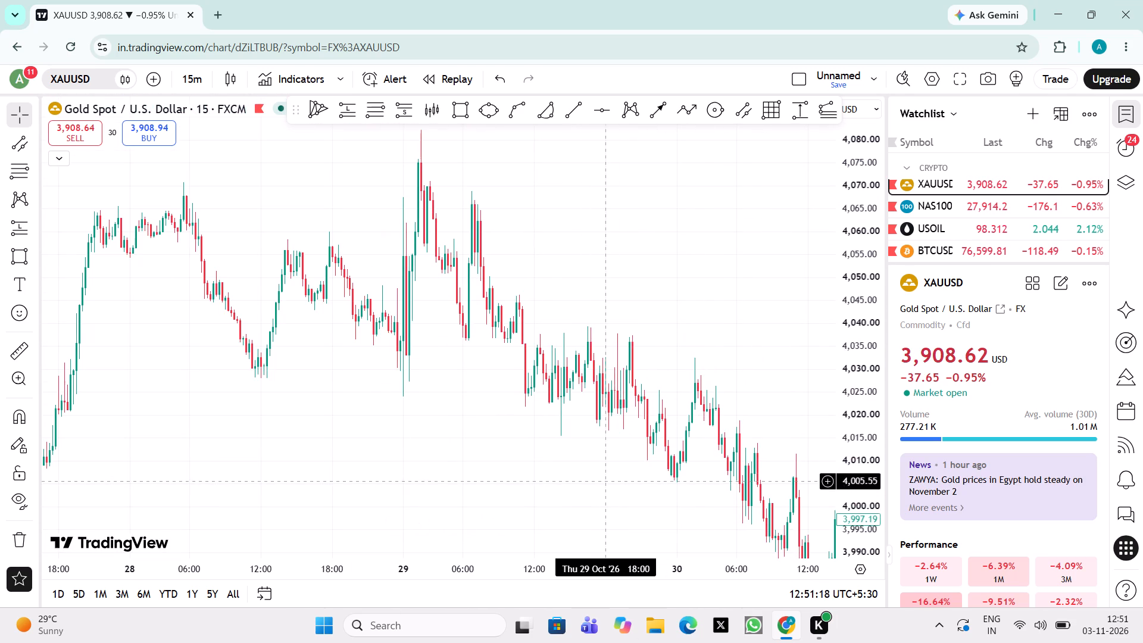
left_click_drag(606, 481, 591, 497)
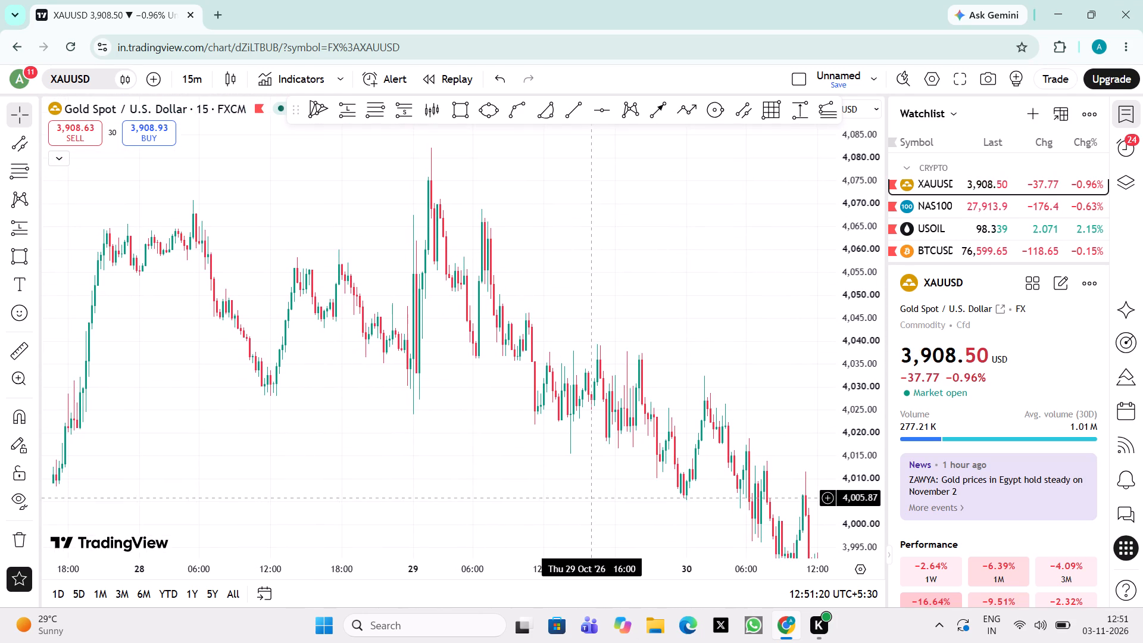
left_click_drag(872, 283, 880, 442)
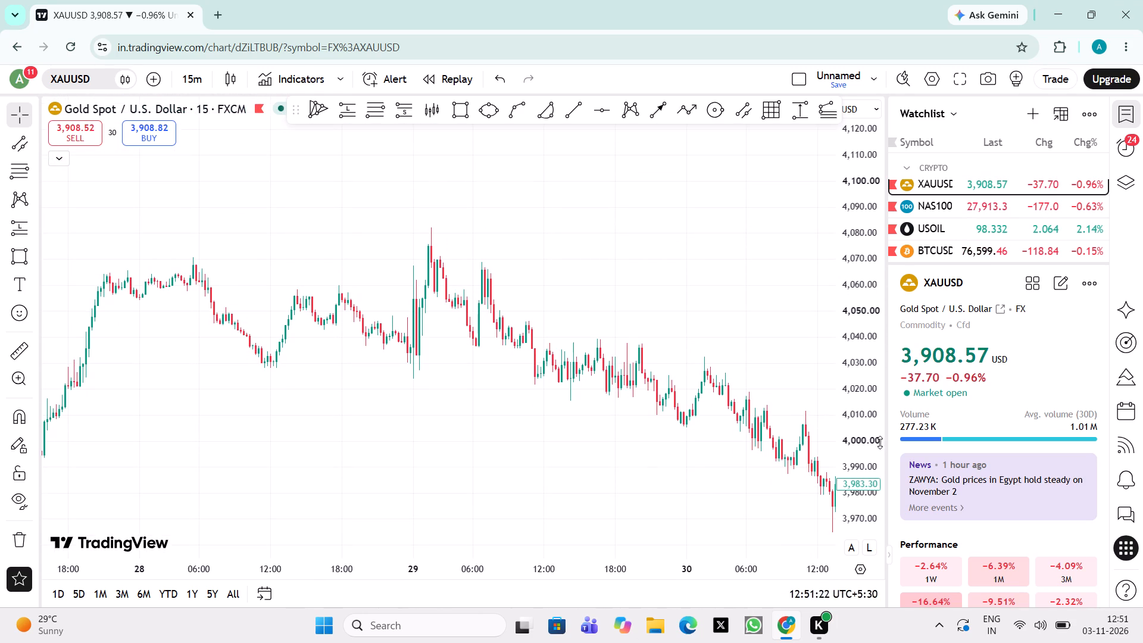
left_click_drag(558, 349, 555, 353)
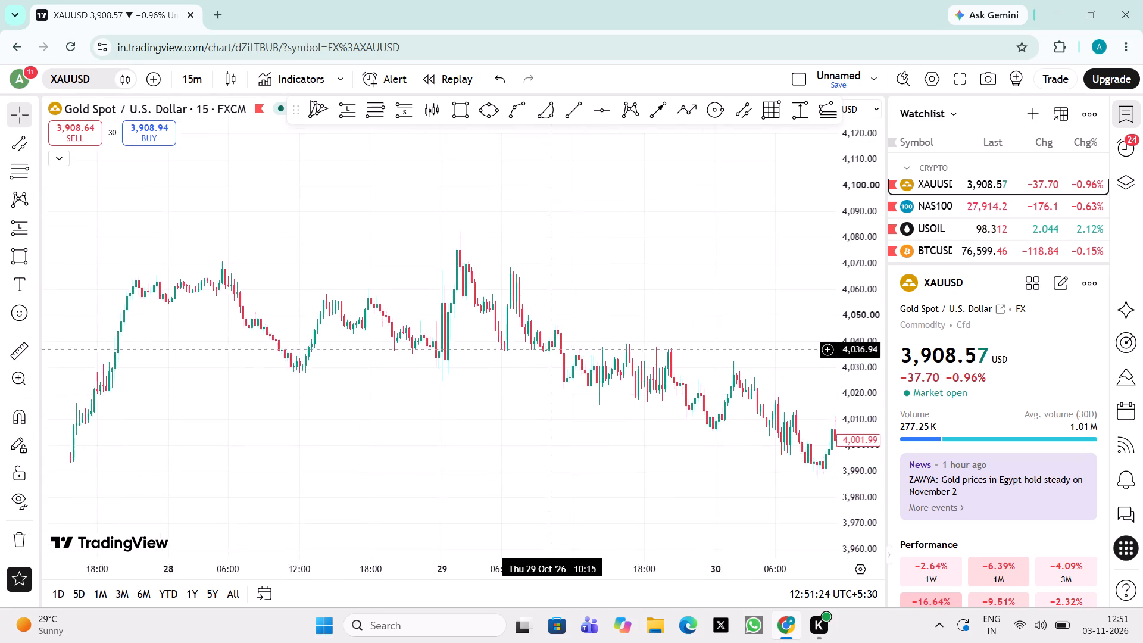
left_click_drag(555, 353, 374, 364)
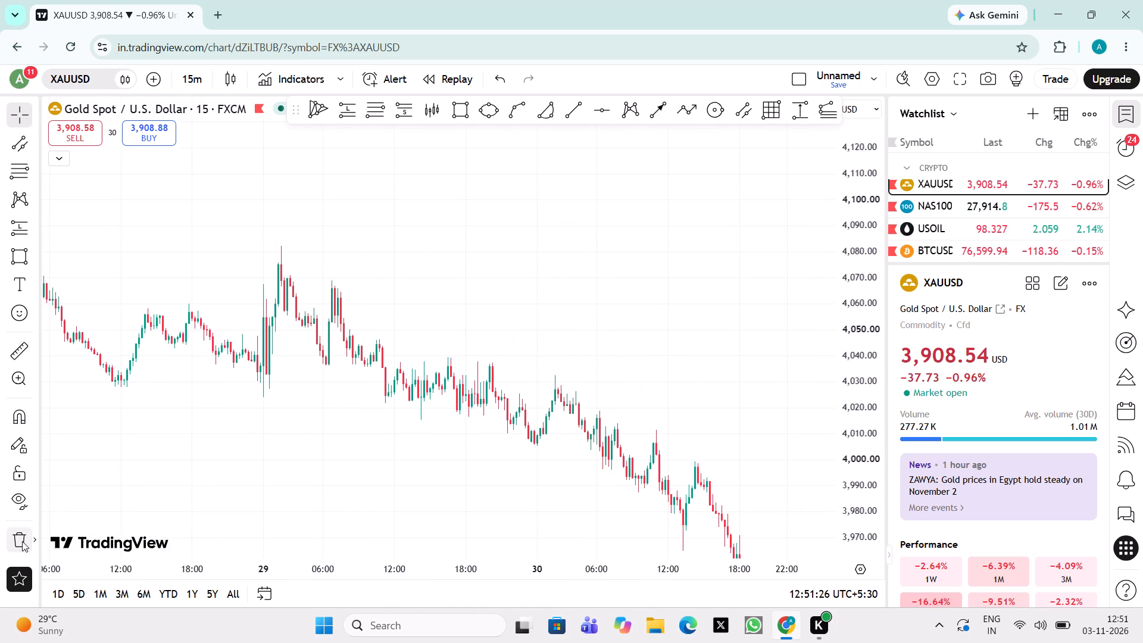
Switch the XAUUSD chart to the 30-minute timeframe.
left_click(207, 83)
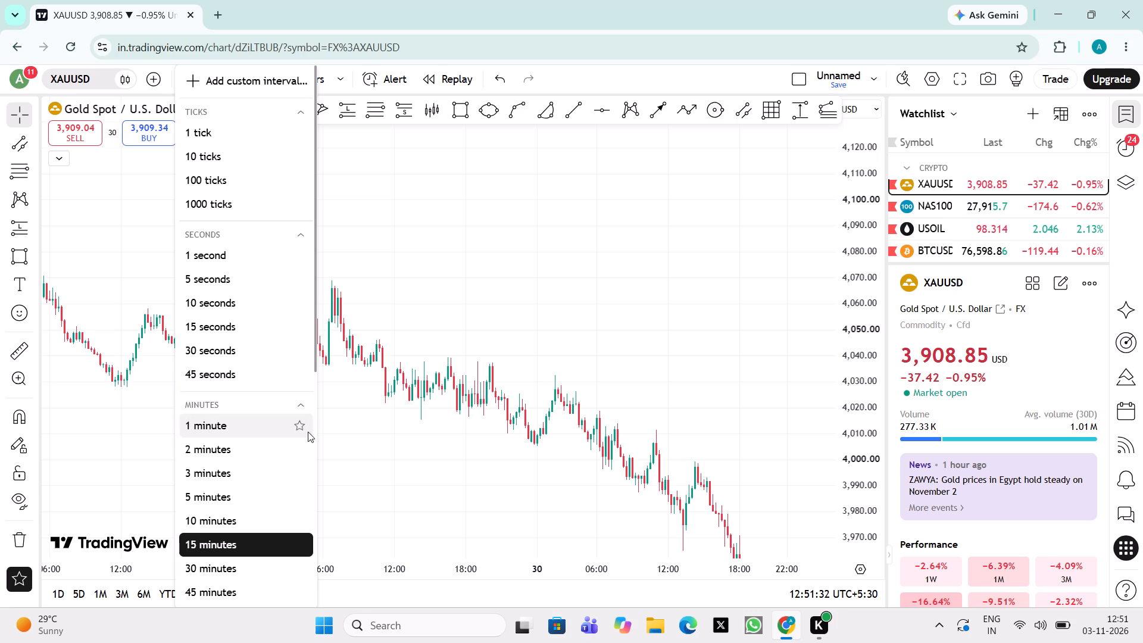
left_click(236, 574)
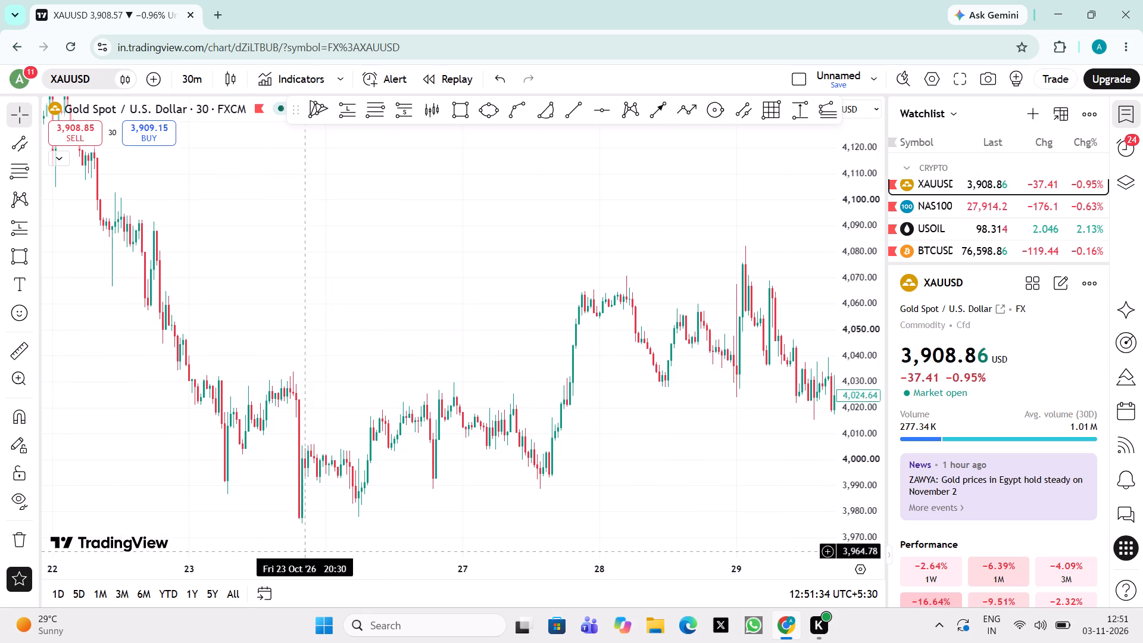
Examine XAUUSD's 30-minute price action from the late-October swings through the sell-off to the existing rectangles and the 3,900 dashed line.
left_click(501, 522)
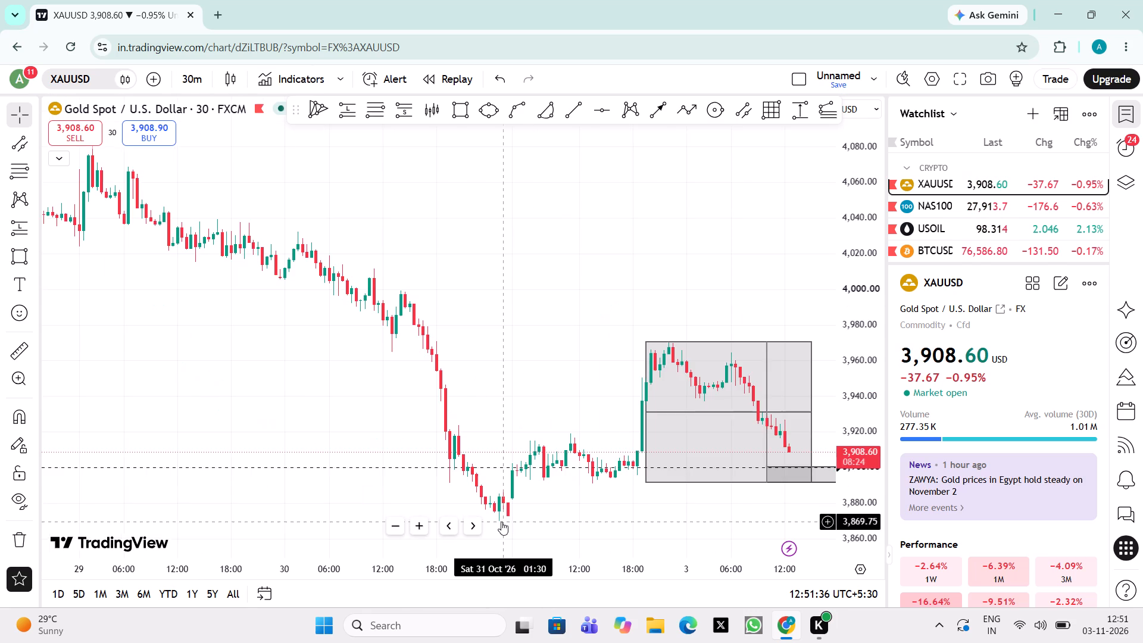
left_click_drag(541, 397, 479, 386)
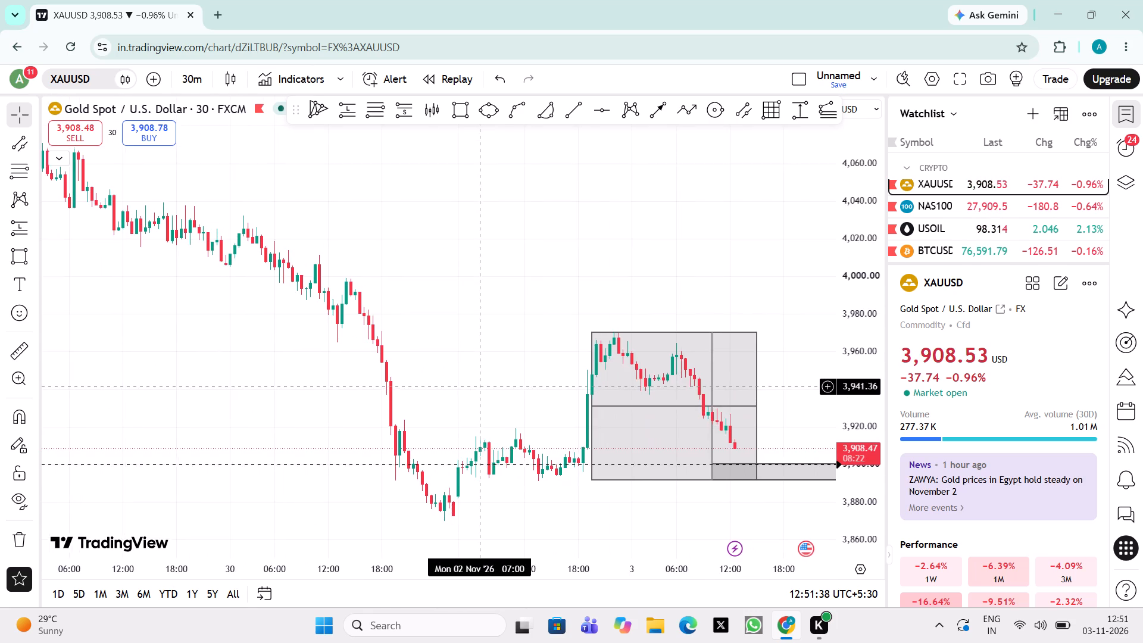
left_click_drag(479, 386, 685, 336)
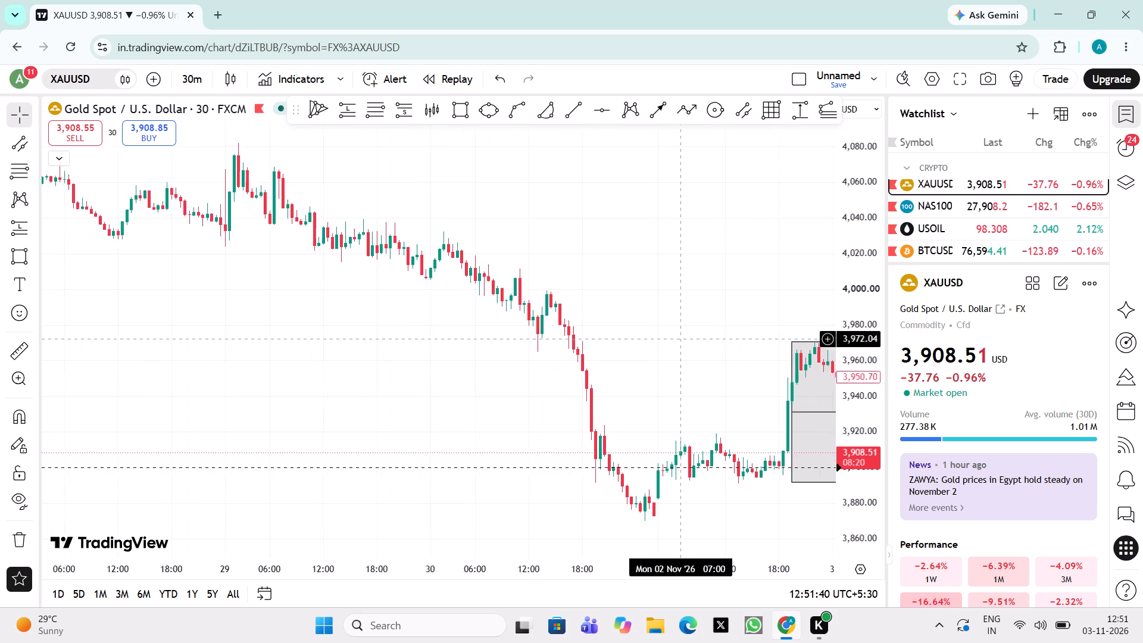
left_click_drag(685, 336, 757, 326)
left_click_drag(329, 363, 563, 316)
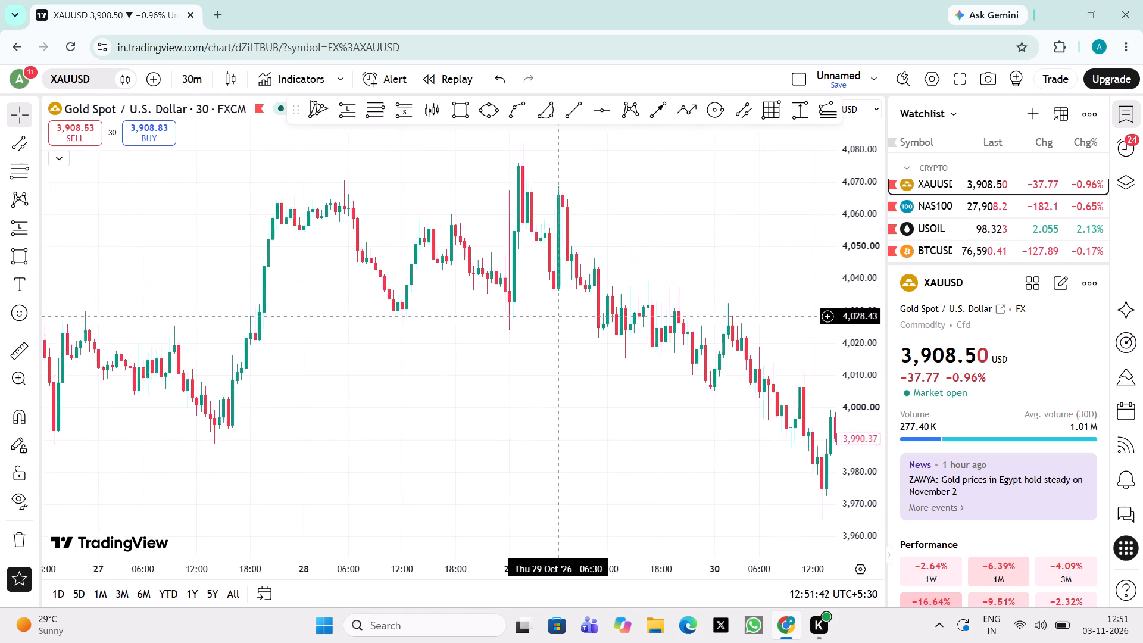
left_click_drag(563, 316, 148, 255)
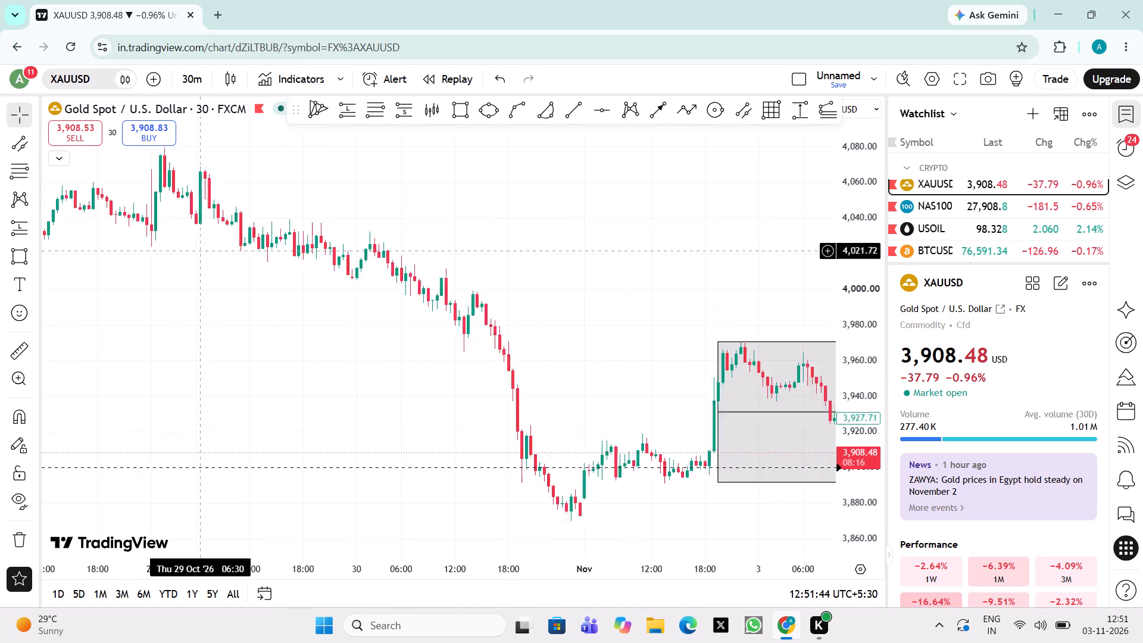
left_click_drag(148, 255, 579, 245)
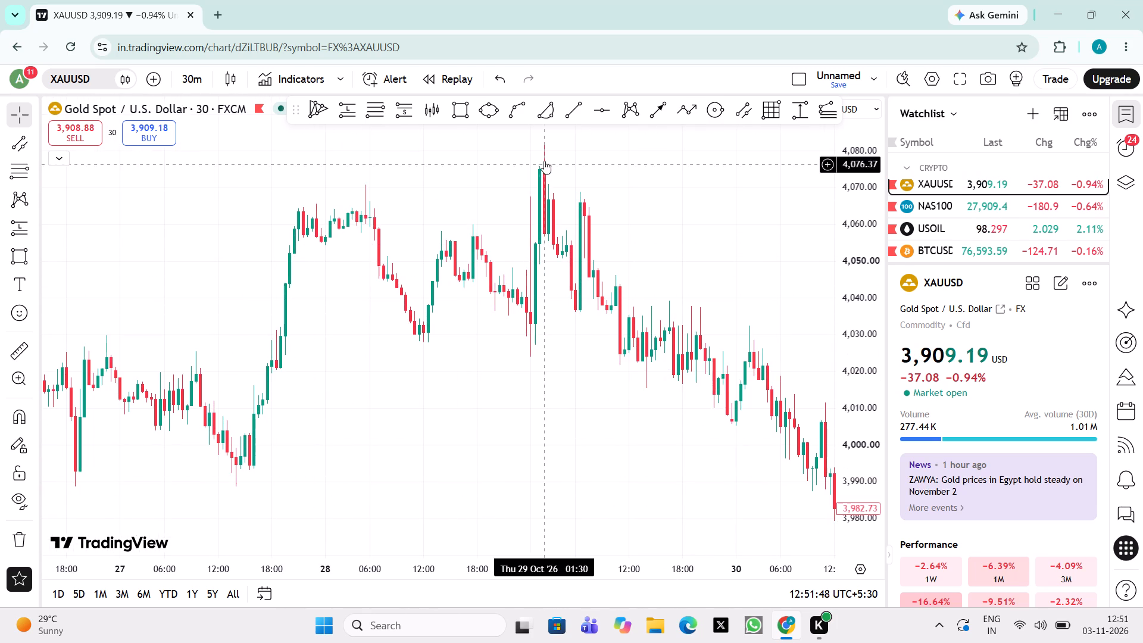
left_click_drag(470, 366, 111, 309)
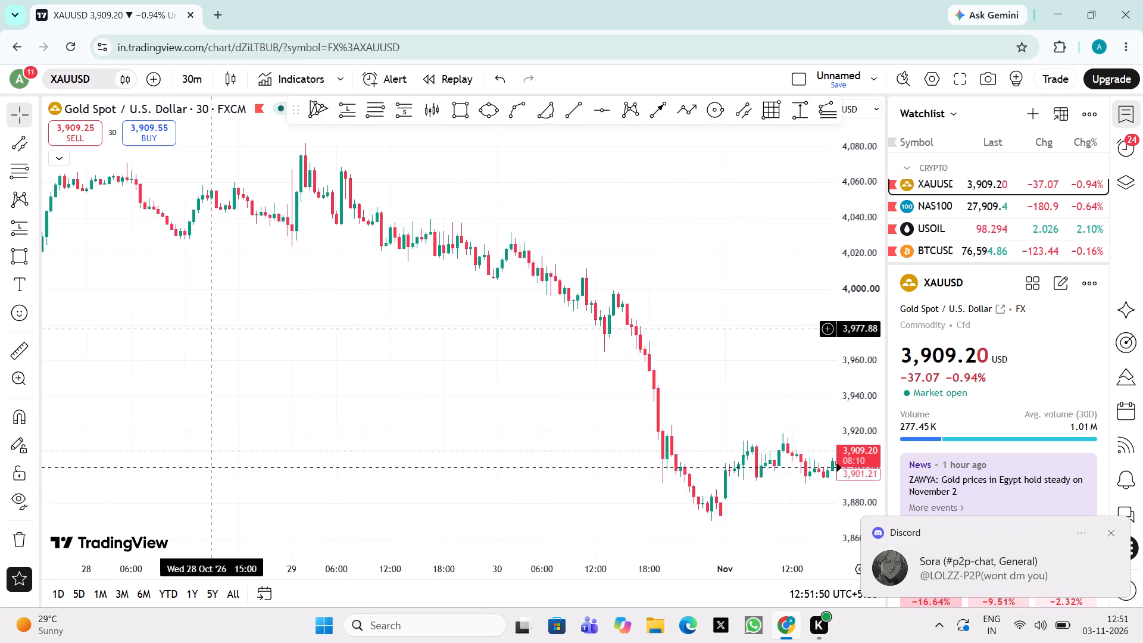
left_click_drag(111, 309, 15, 284)
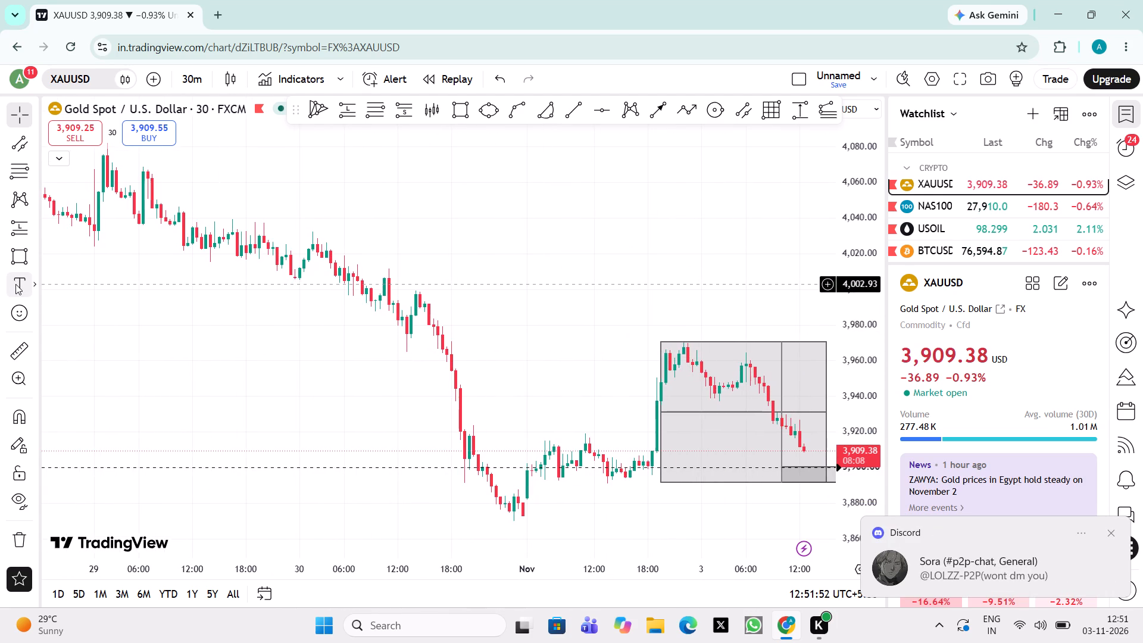
left_click_drag(15, 284, 26, 297)
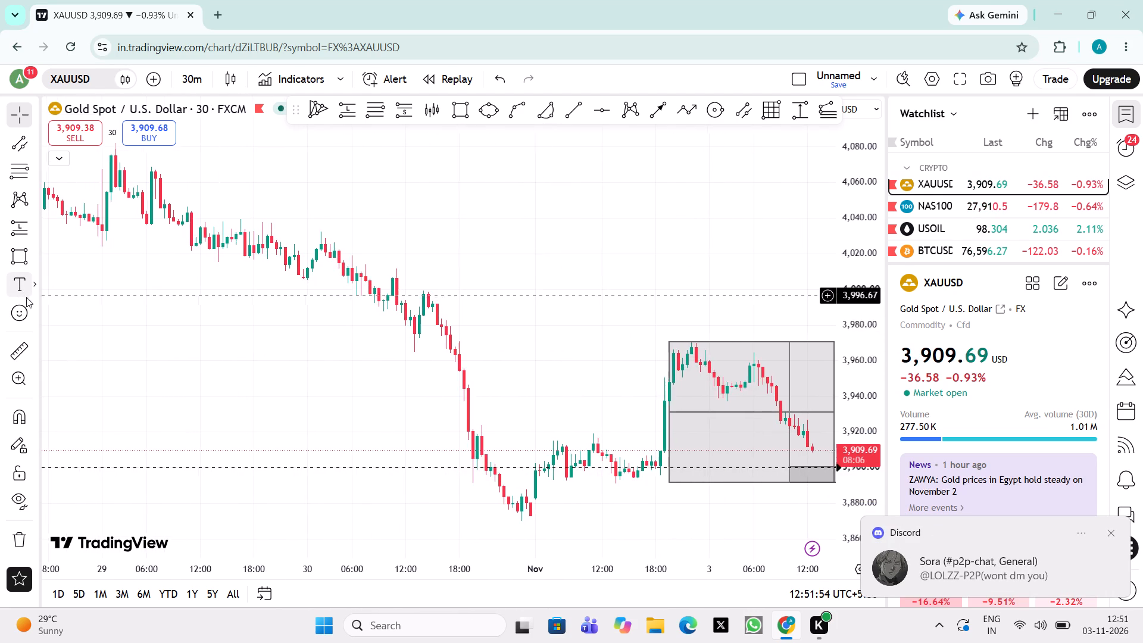
left_click_drag(26, 297, 296, 308)
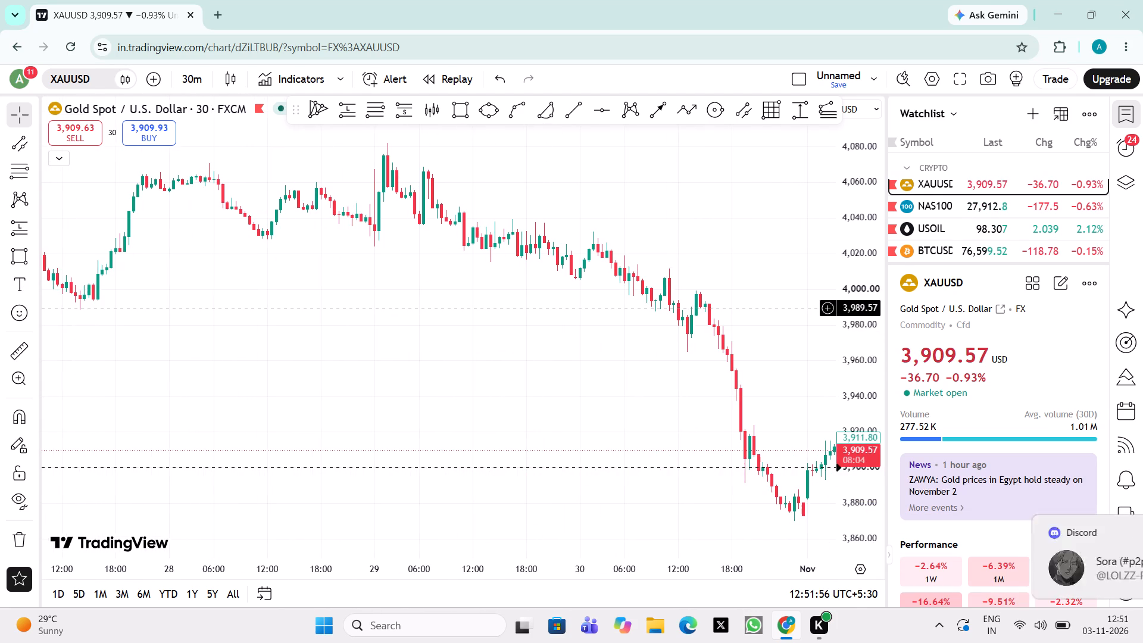
left_click_drag(296, 308, 74, 270)
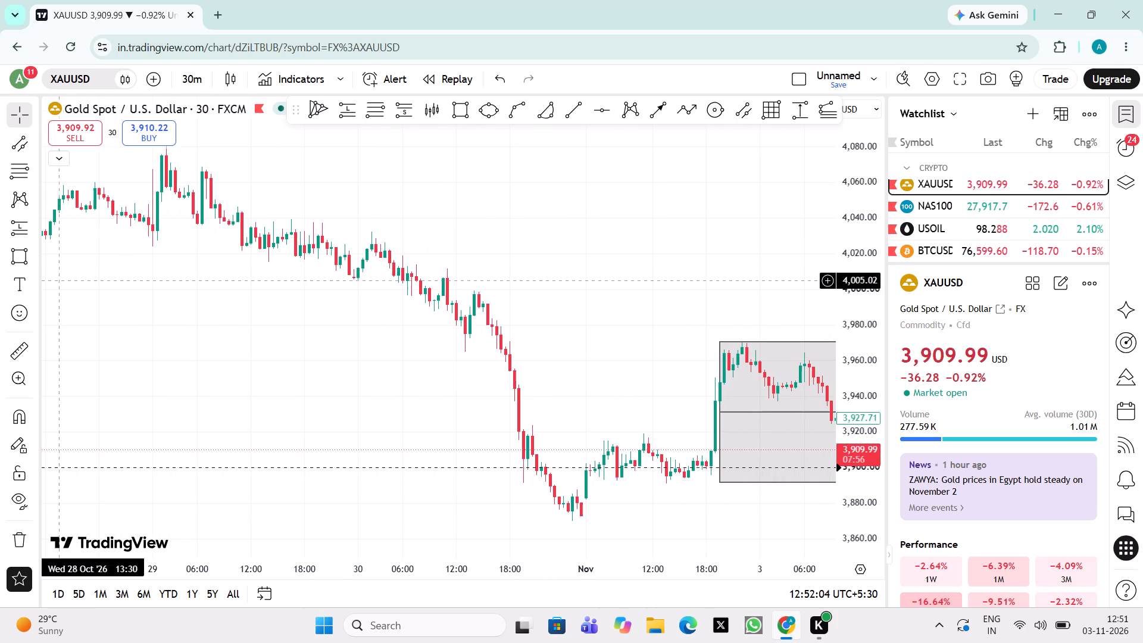
left_click_drag(95, 257, 455, 206)
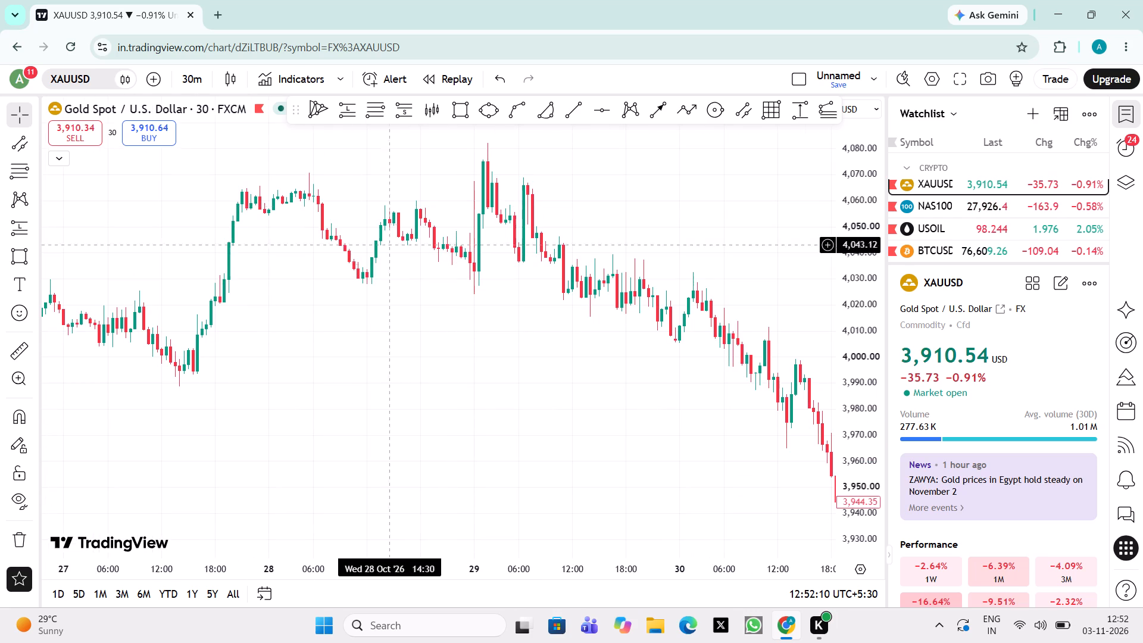
left_click_drag(335, 341, 644, 374)
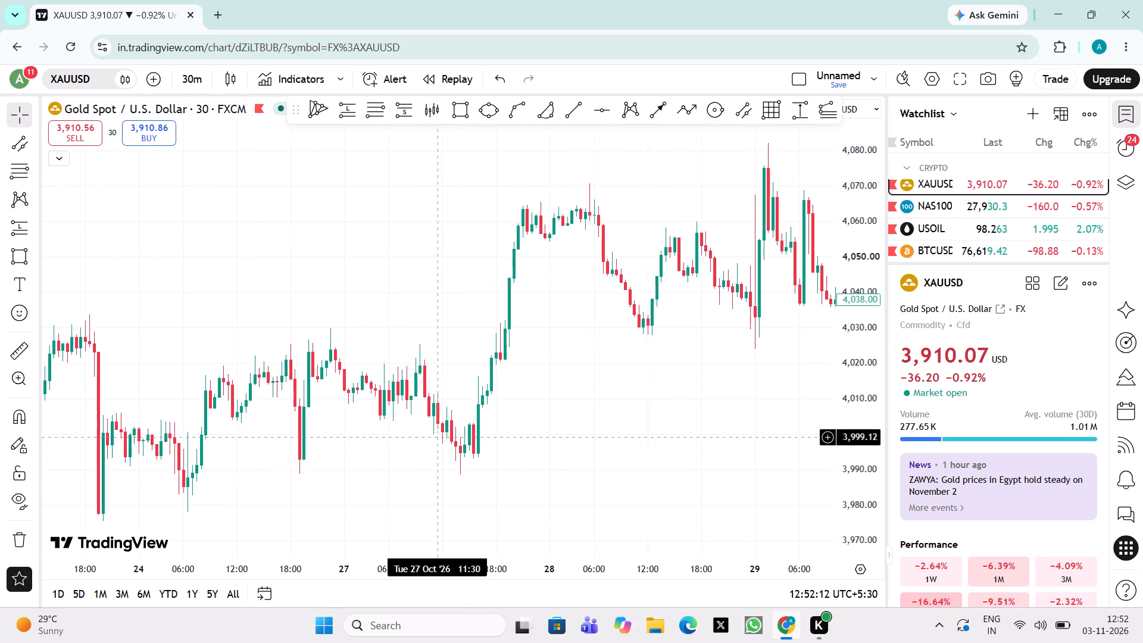
left_click_drag(383, 441, 137, 378)
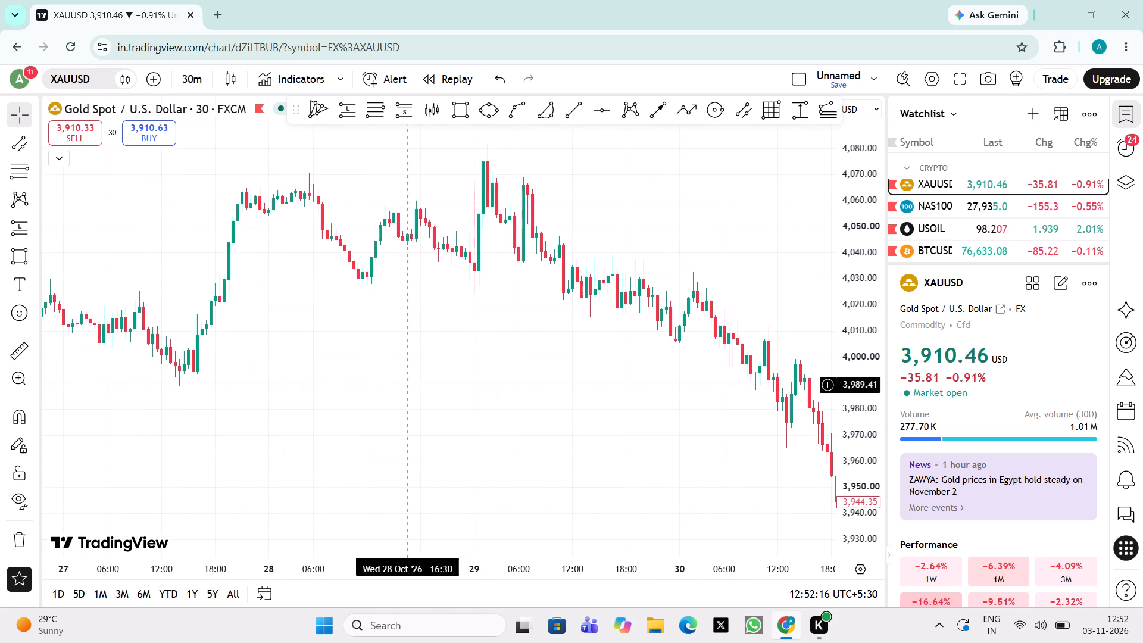
left_click_drag(431, 385, 1, 254)
left_click_drag(469, 266, 308, 232)
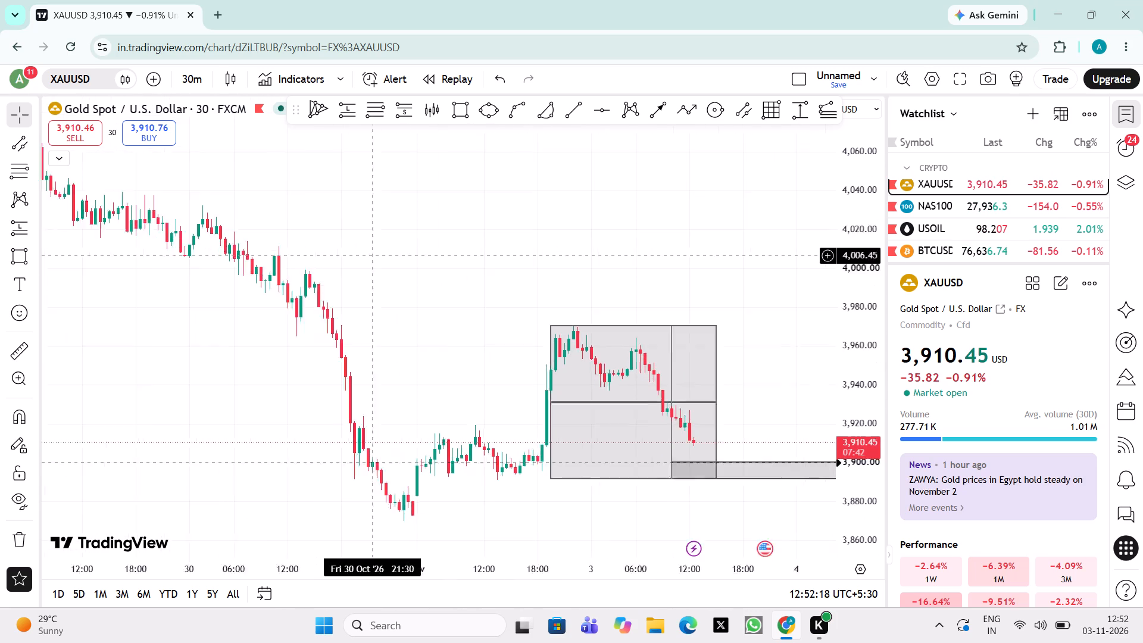
left_click_drag(308, 232, 204, 221)
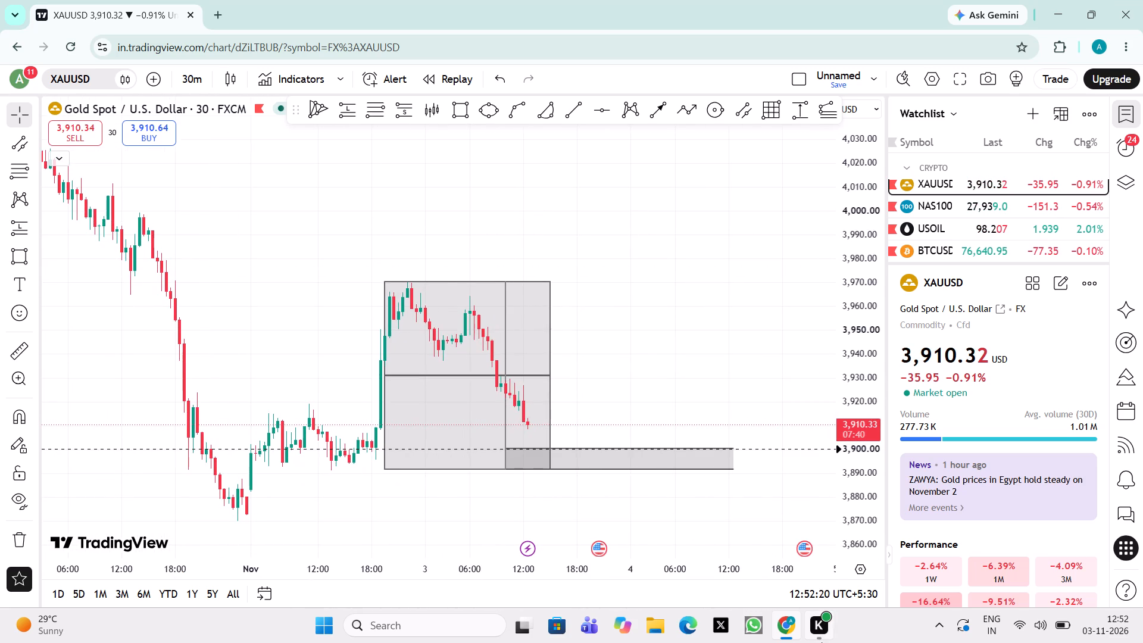
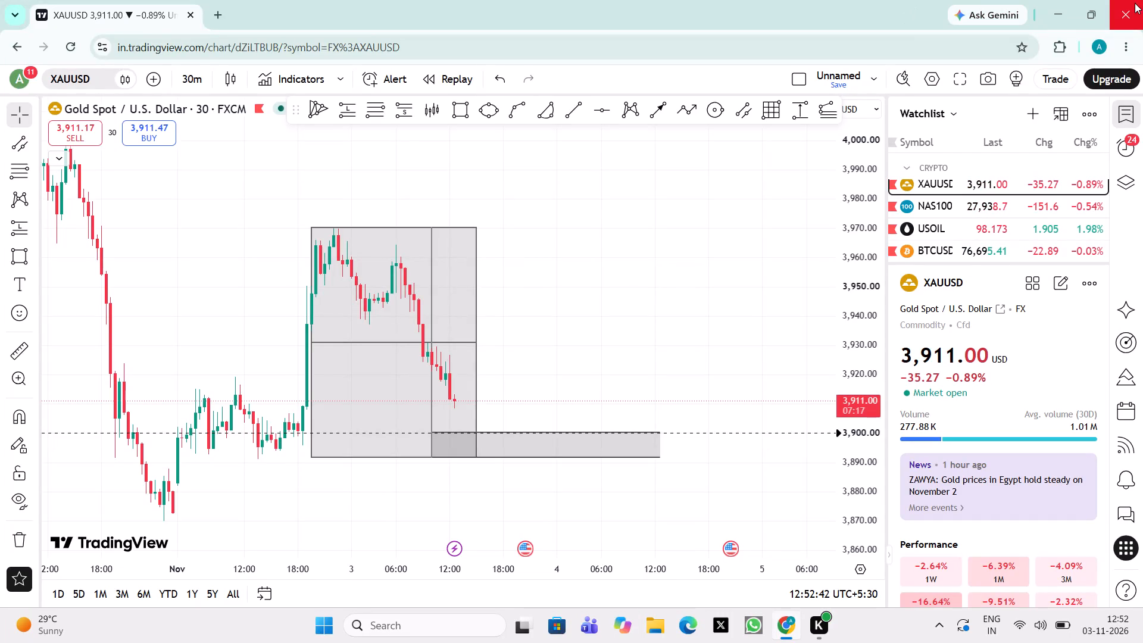
Close the browser window containing the XAUUSD 30-minute chart.
left_click(1135, 3)
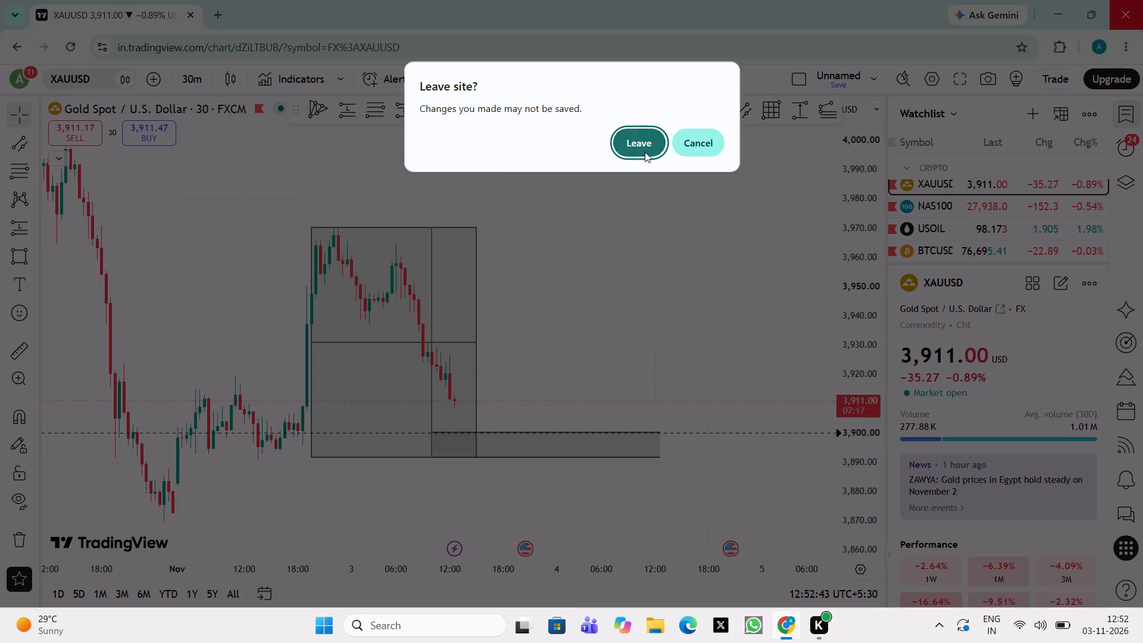
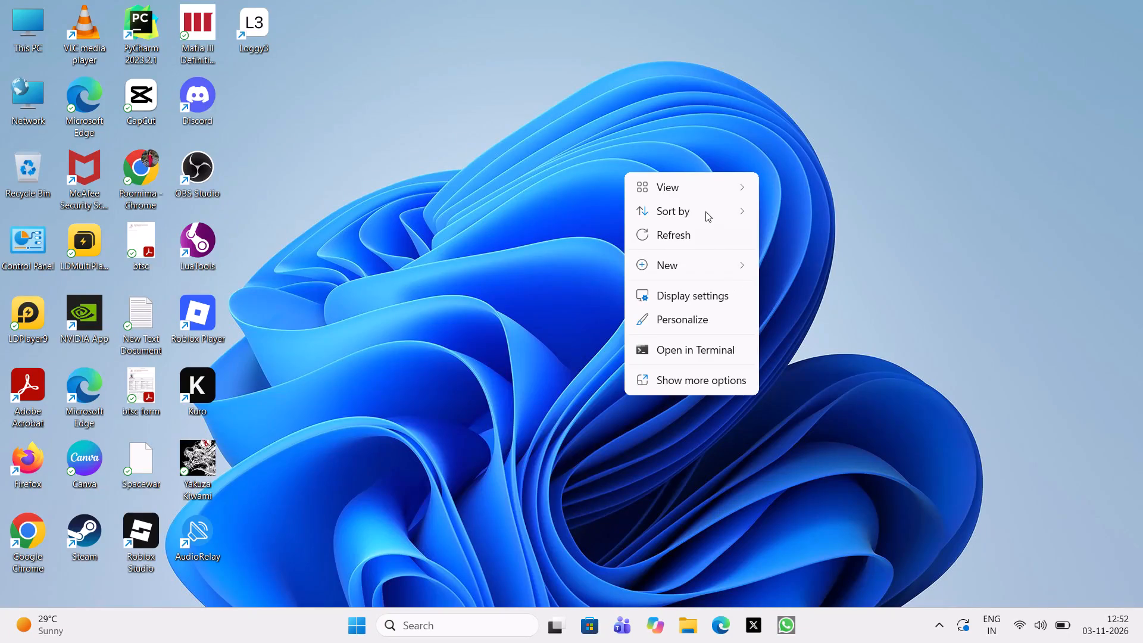
Refresh the Windows desktop.
left_click(710, 237)
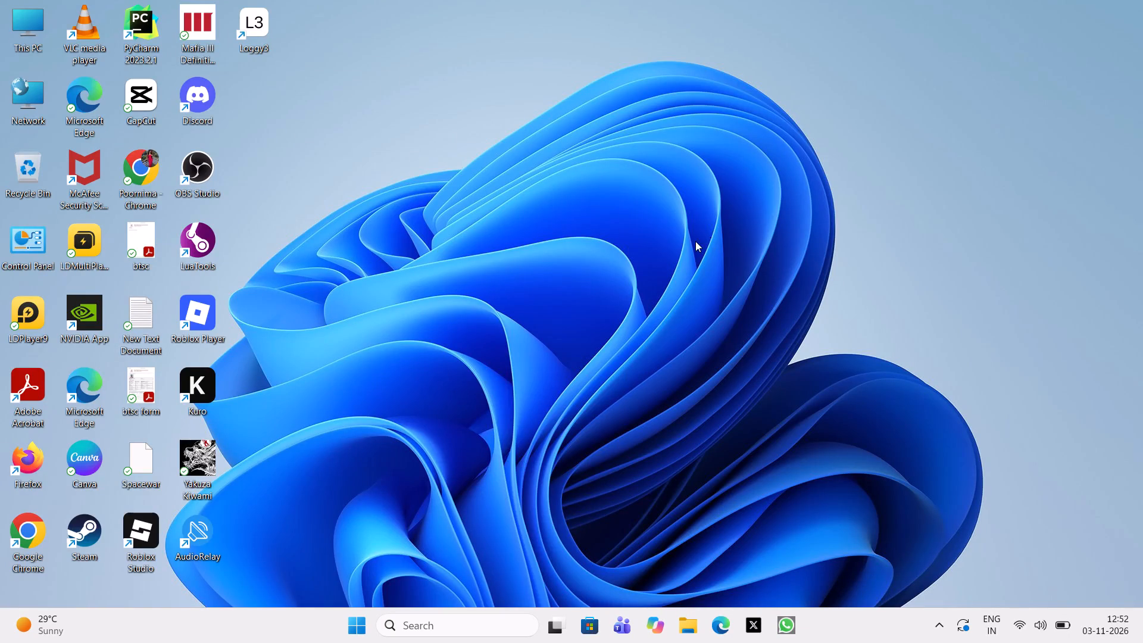
left_click(464, 348)
Shut down the computer from the desktop using the Shut down option.
key("alt+F4")
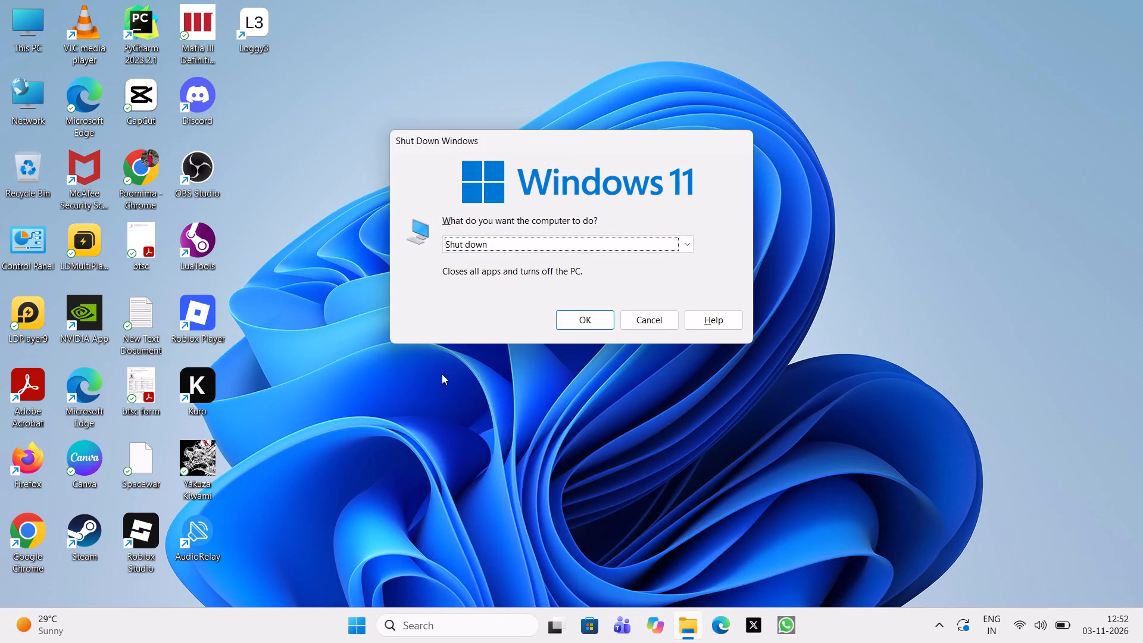
left_click(439, 466)
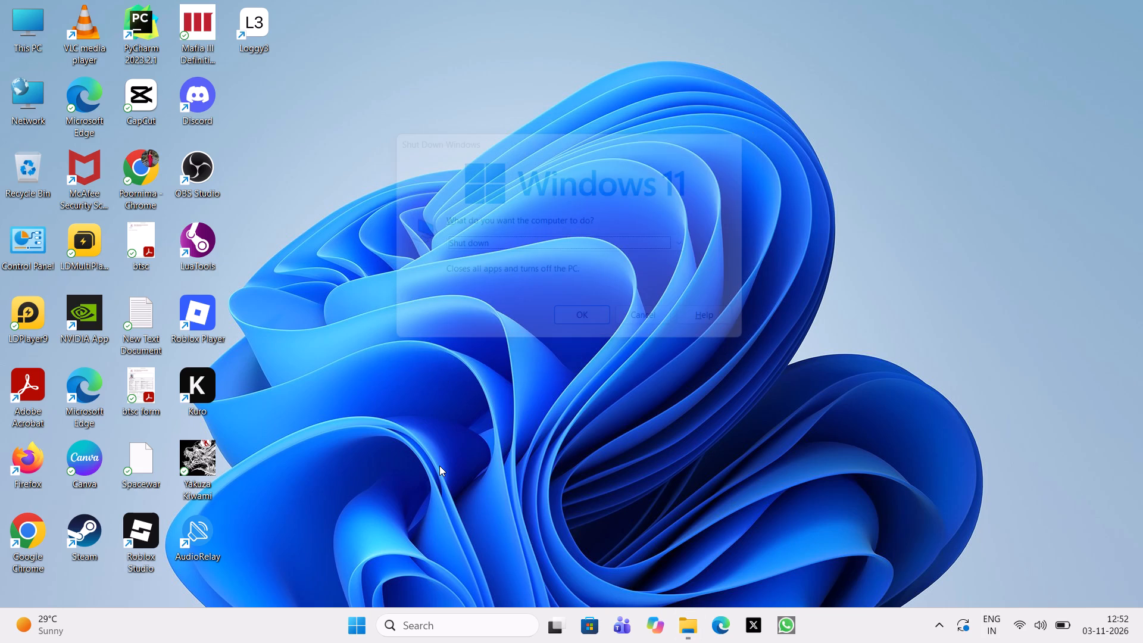
key("alt+F4")
key("Return")
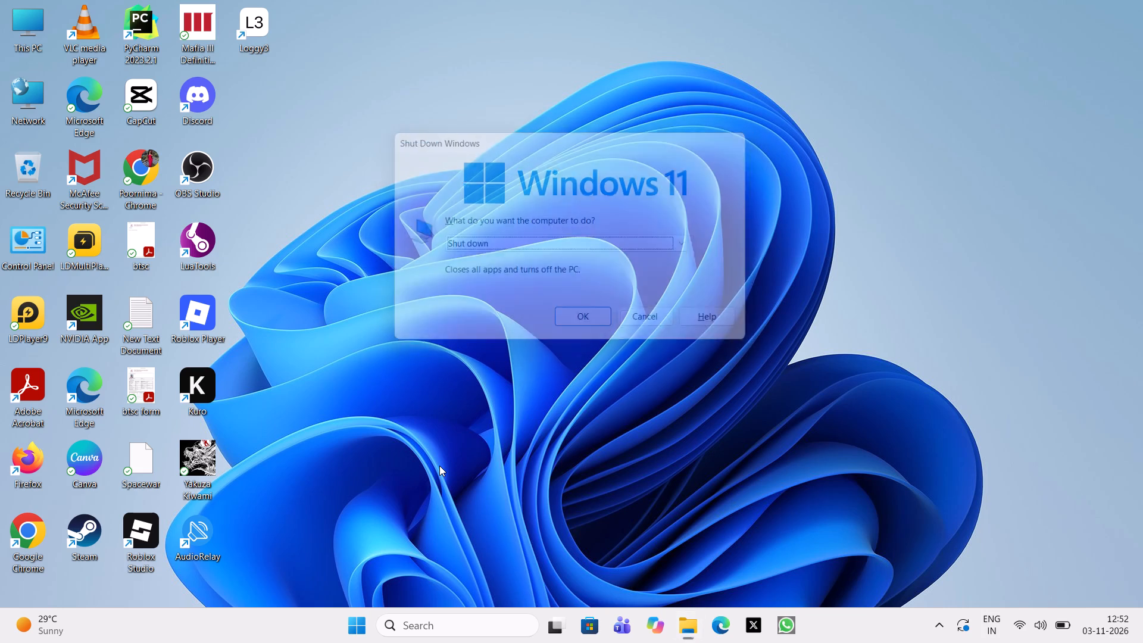